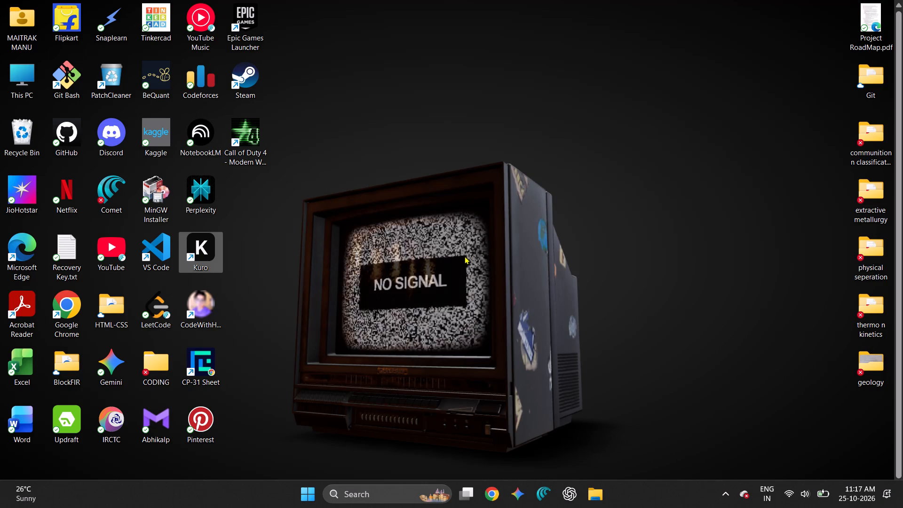
Quit the Lively wallpaper app running in the background so the static desktop wallpaper is used.
{"action": "left_click", "coordinate": [800, 504]}
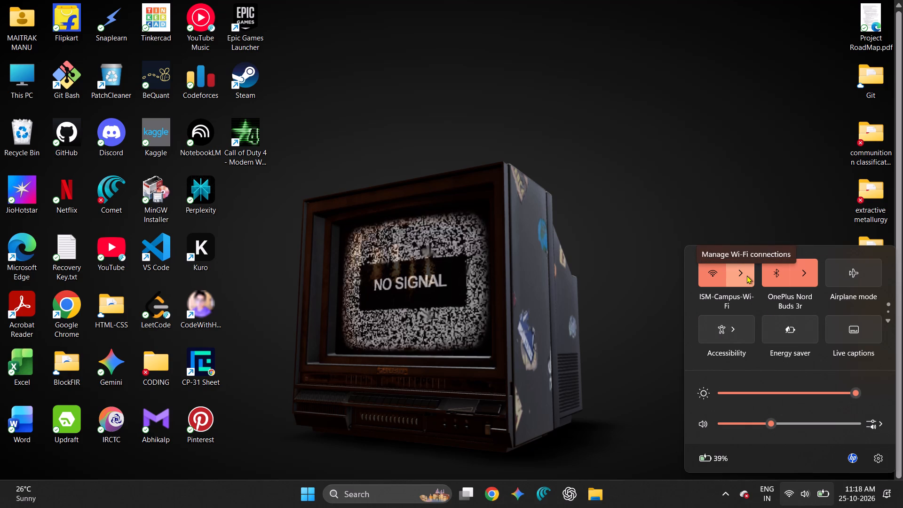
{"action": "left_click", "coordinate": [724, 486]}
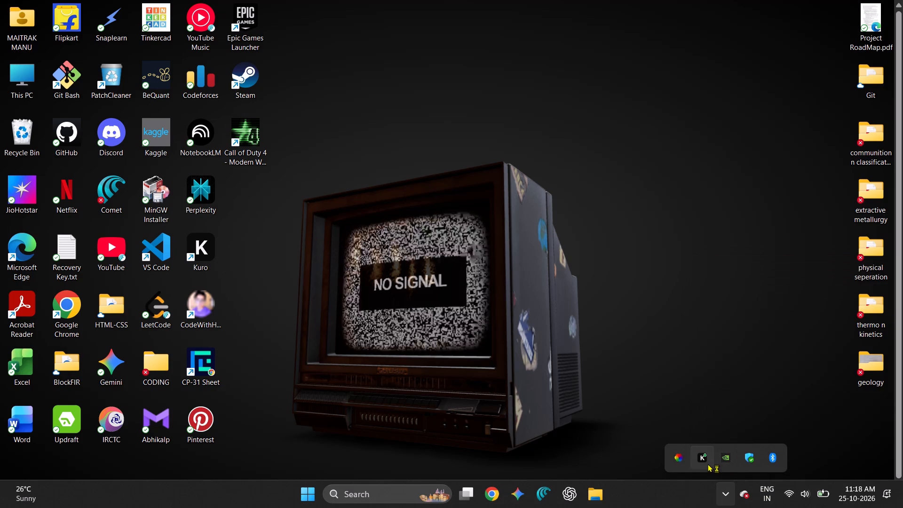
{"action": "right_click", "coordinate": [676, 463]}
{"action": "left_click", "coordinate": [631, 452]}
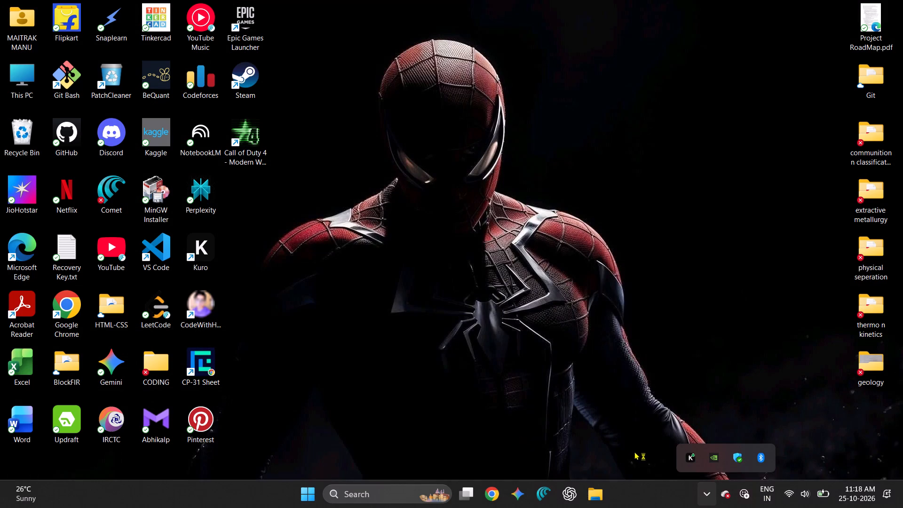
Bring up the context options for the empty desktop area.
{"action": "right_click", "coordinate": [592, 367]}
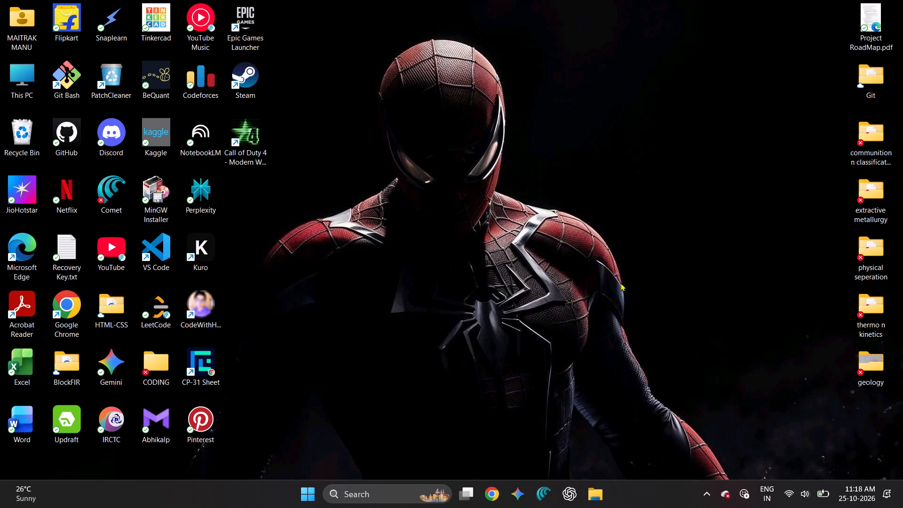
{"action": "right_click", "coordinate": [479, 175]}
{"action": "right_click", "coordinate": [530, 198]}
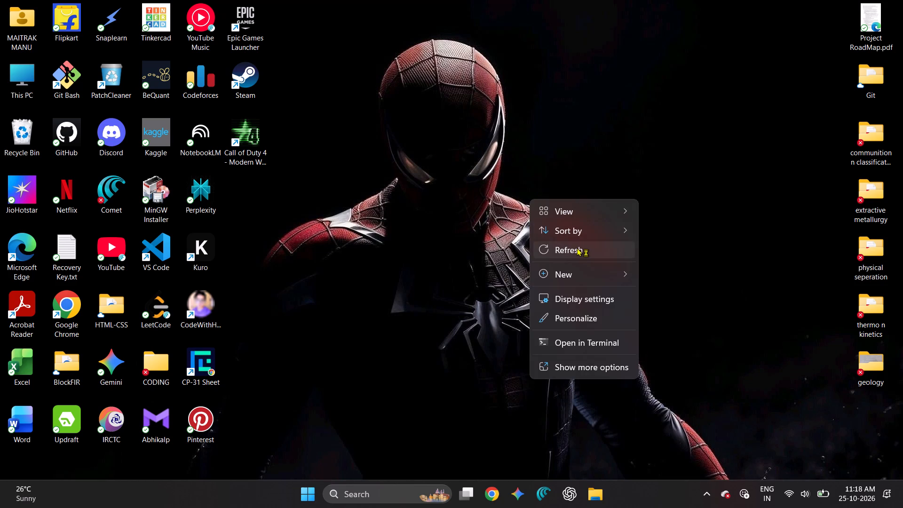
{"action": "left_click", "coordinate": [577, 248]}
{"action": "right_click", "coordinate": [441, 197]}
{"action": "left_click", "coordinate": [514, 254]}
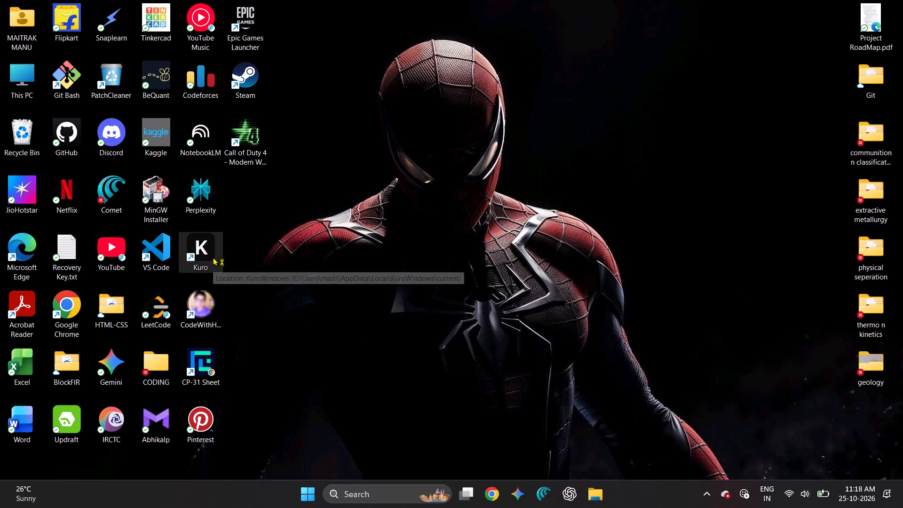
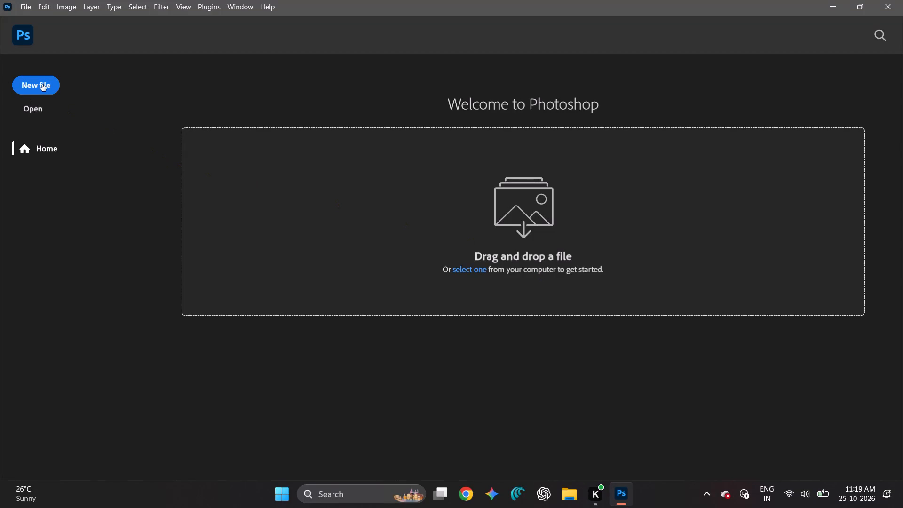
Create a new portrait document from the recent custom 2160 x 3240 px preset at 72 pixels per centimetre.
{"action": "left_click", "coordinate": [42, 84]}
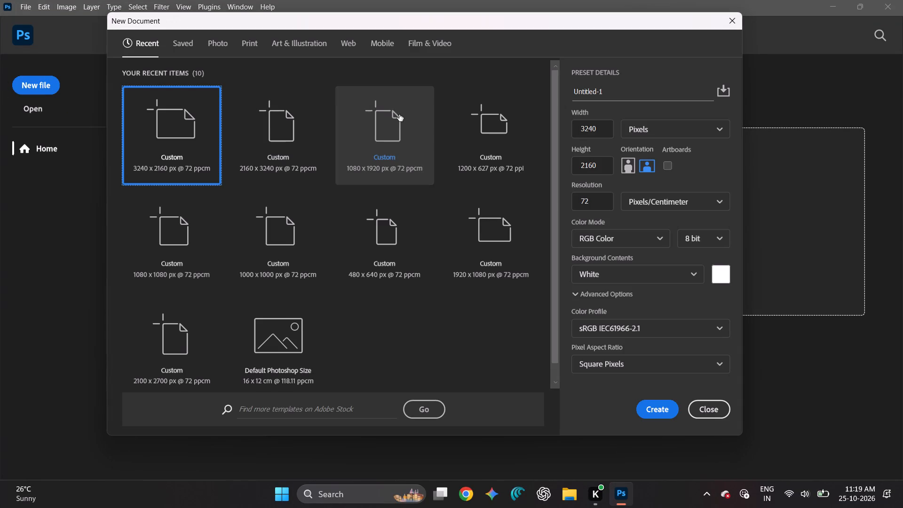
{"action": "left_click", "coordinate": [628, 165]}
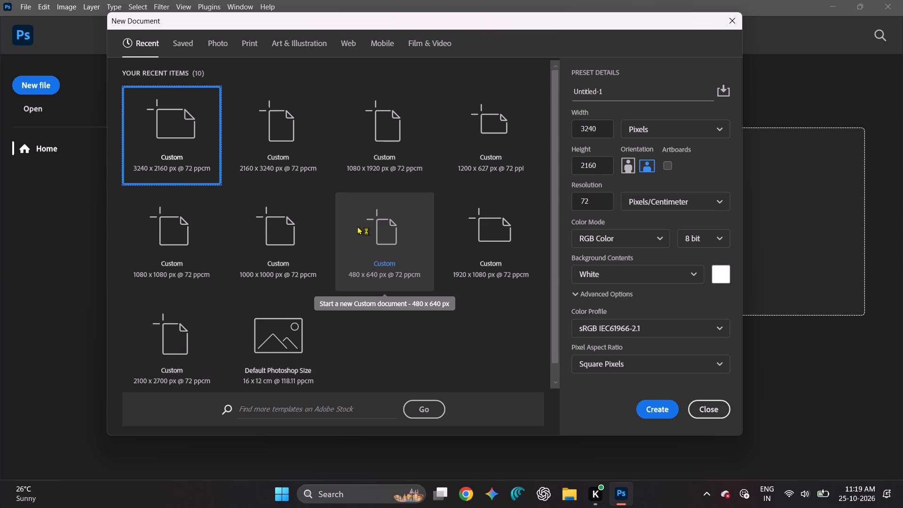
{"action": "left_click", "coordinate": [492, 229]}
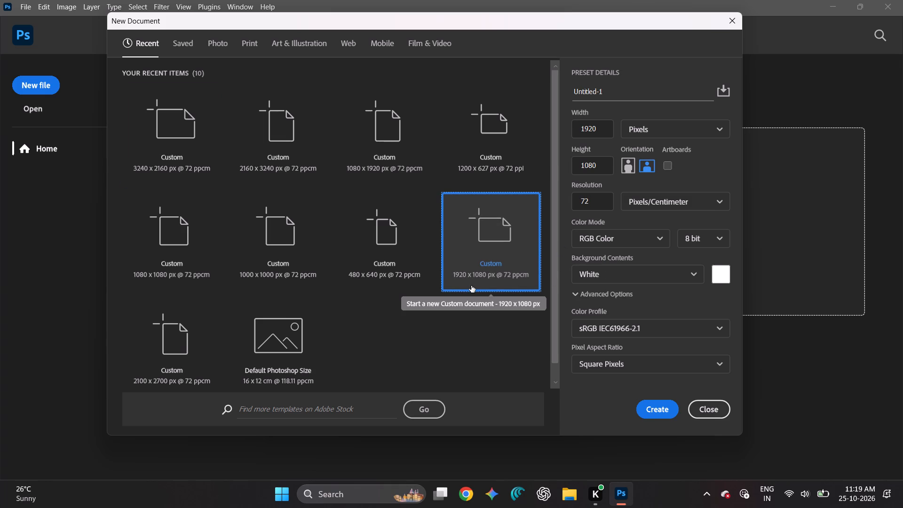
{"action": "left_click", "coordinate": [282, 139]}
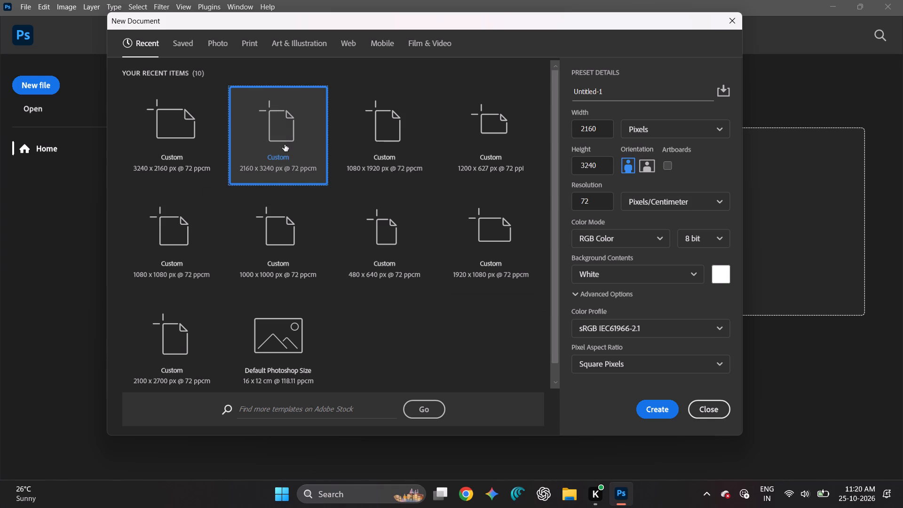
{"action": "left_click", "coordinate": [655, 413]}
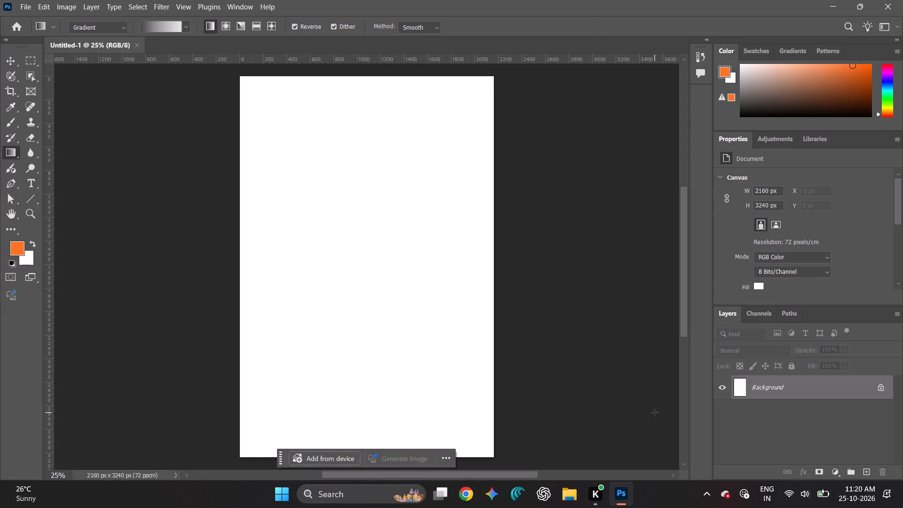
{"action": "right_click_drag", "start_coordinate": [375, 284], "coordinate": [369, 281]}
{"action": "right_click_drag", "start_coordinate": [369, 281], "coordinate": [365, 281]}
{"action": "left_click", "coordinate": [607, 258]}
Open the Image Size settings for the blank document.
{"action": "key", "text": "ctrl+alt+i"}
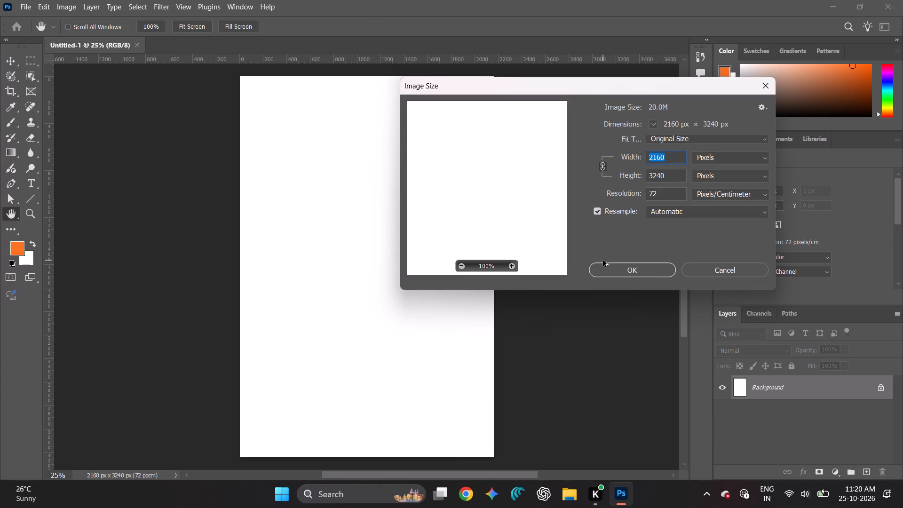
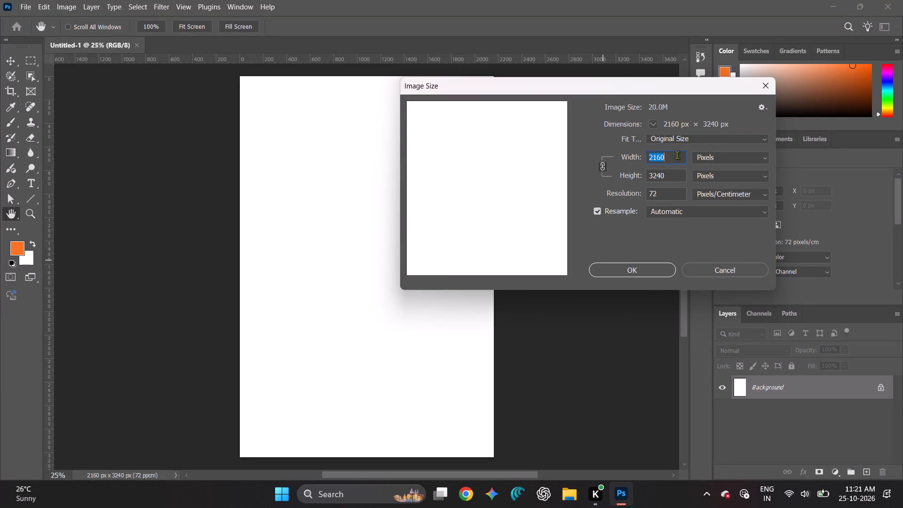
Resize the image to 1272 px wide and 2800 px high with the aspect ratio unconstrained.
{"action": "left_click_drag", "start_coordinate": [674, 156], "coordinate": [640, 161]}
{"action": "type", "text": "12"}
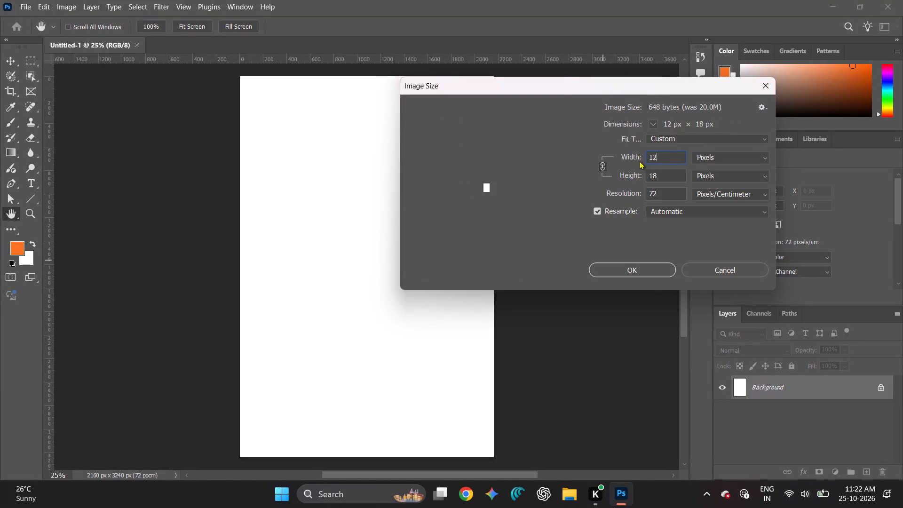
{"action": "type", "text": "72"}
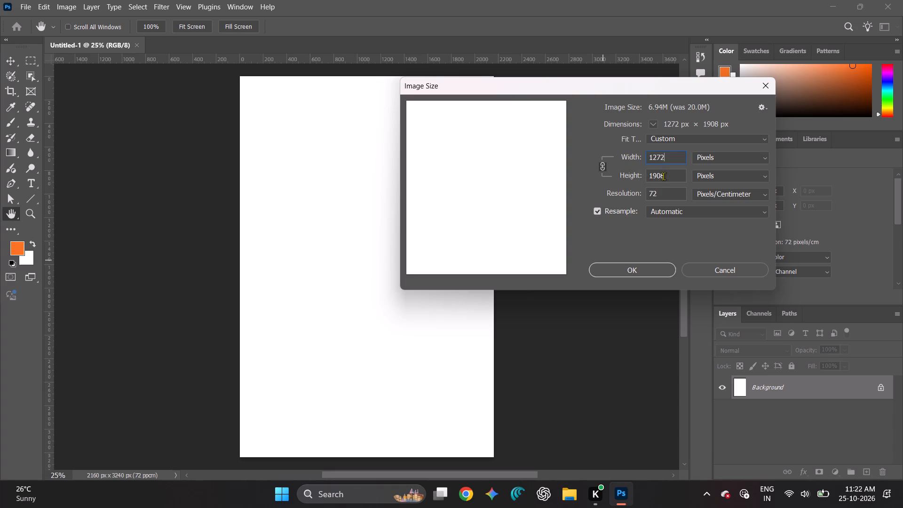
{"action": "left_click", "coordinate": [663, 176]}
{"action": "key", "text": "BackSpace"}
{"action": "key", "text": "BackSpace"}
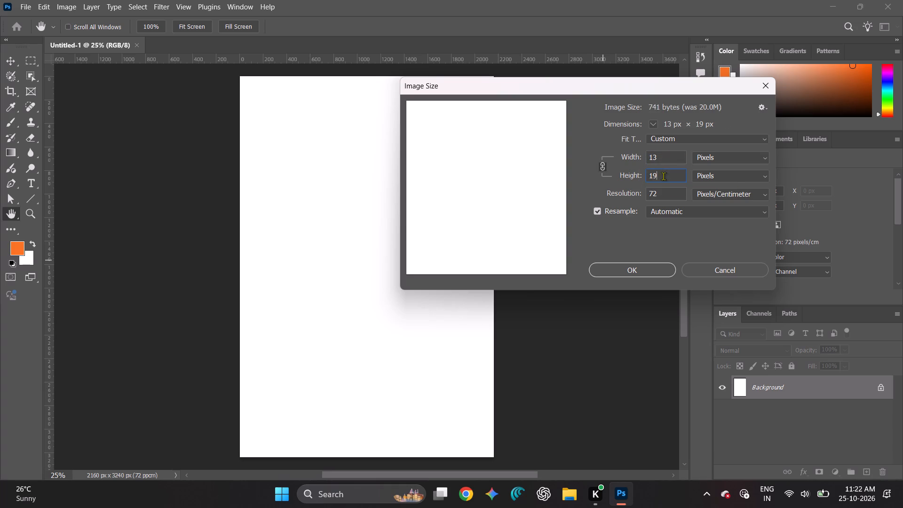
{"action": "key", "text": "BackSpace"}
{"action": "key", "text": "BackSpace"}
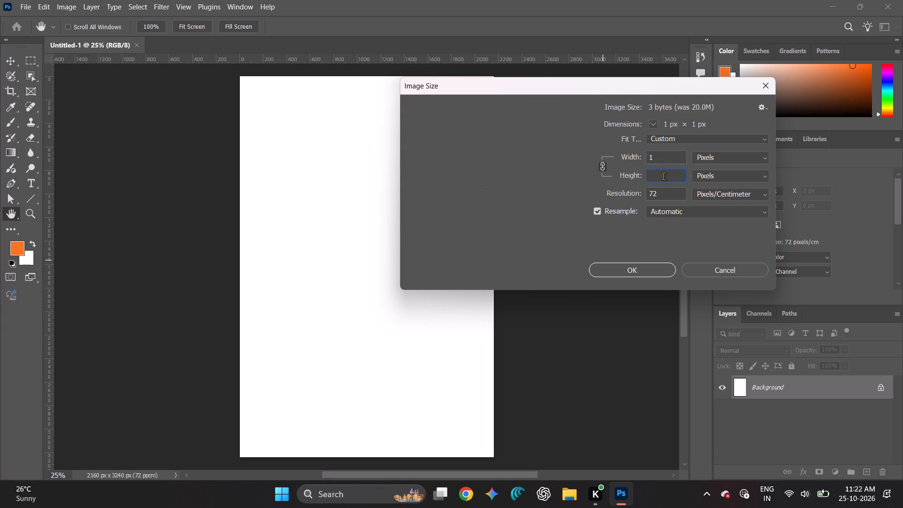
{"action": "type", "text": "2800"}
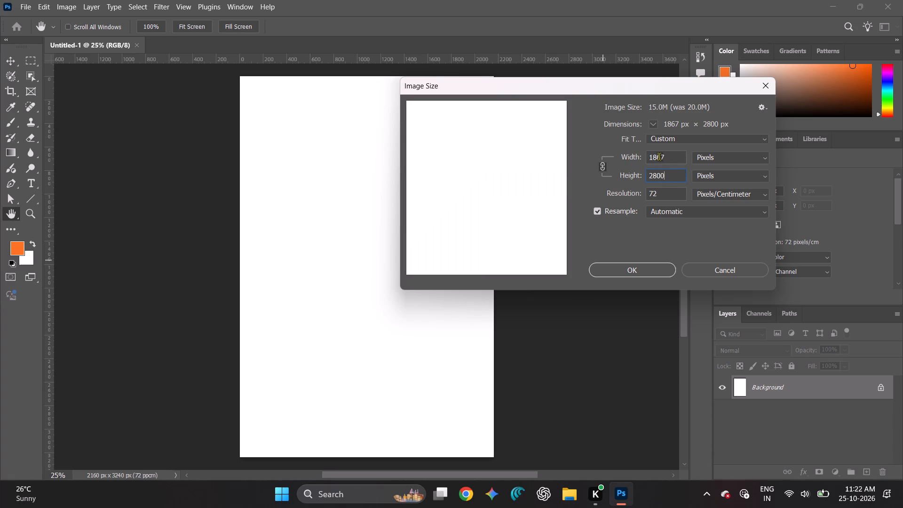
{"action": "left_click", "coordinate": [603, 162]}
{"action": "left_click_drag", "start_coordinate": [660, 154], "coordinate": [644, 159]}
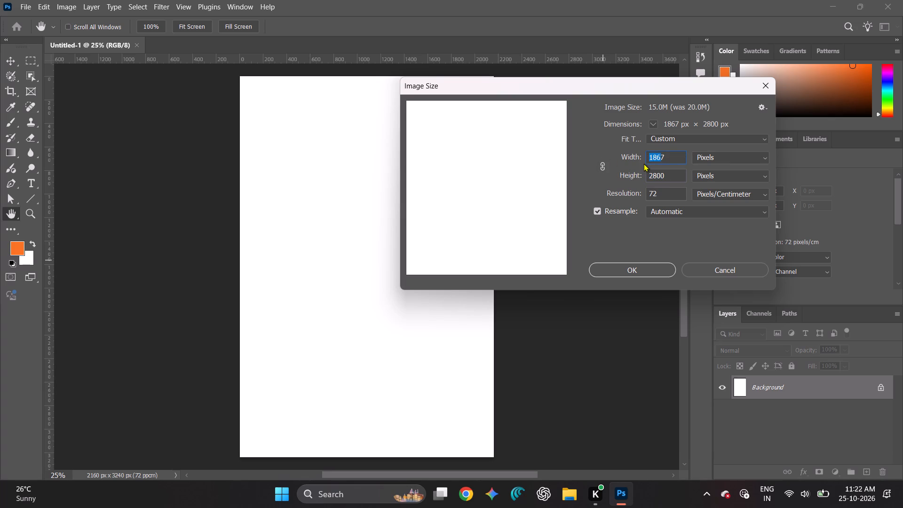
{"action": "type", "text": "12"}
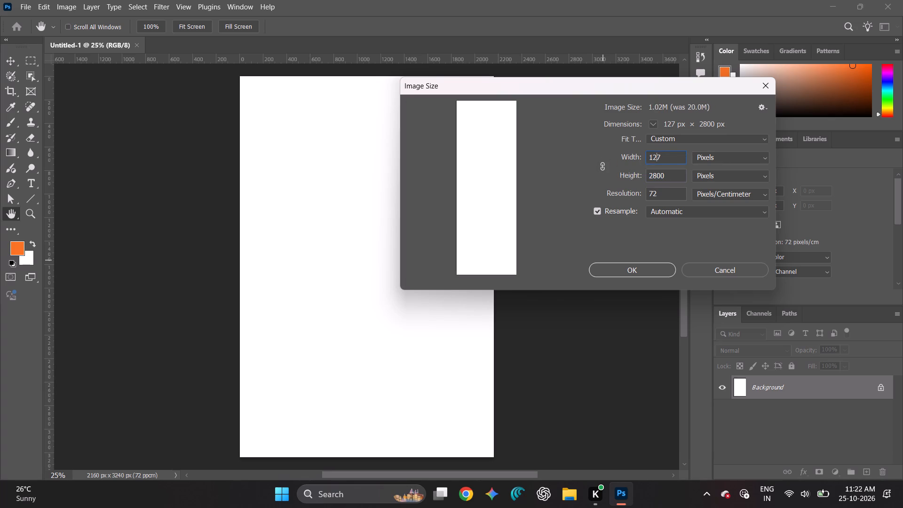
{"action": "left_click", "coordinate": [664, 159]}
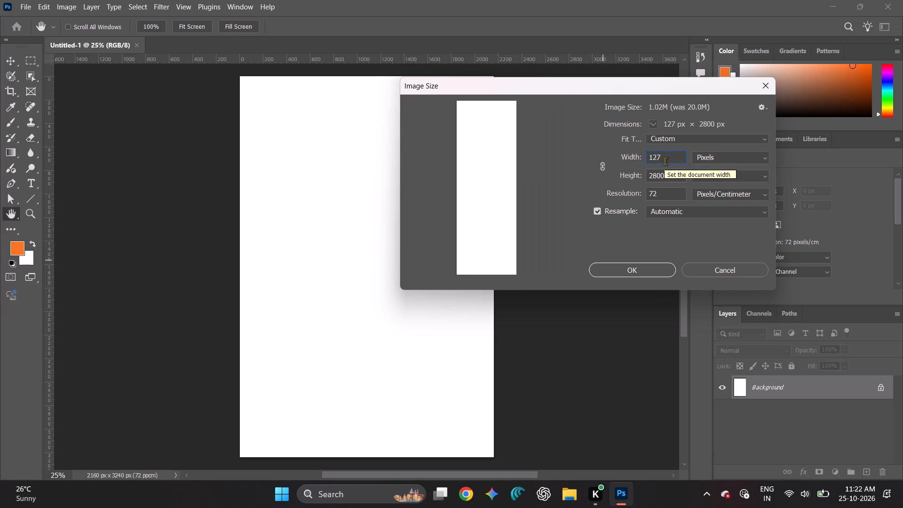
{"action": "key", "text": "2"}
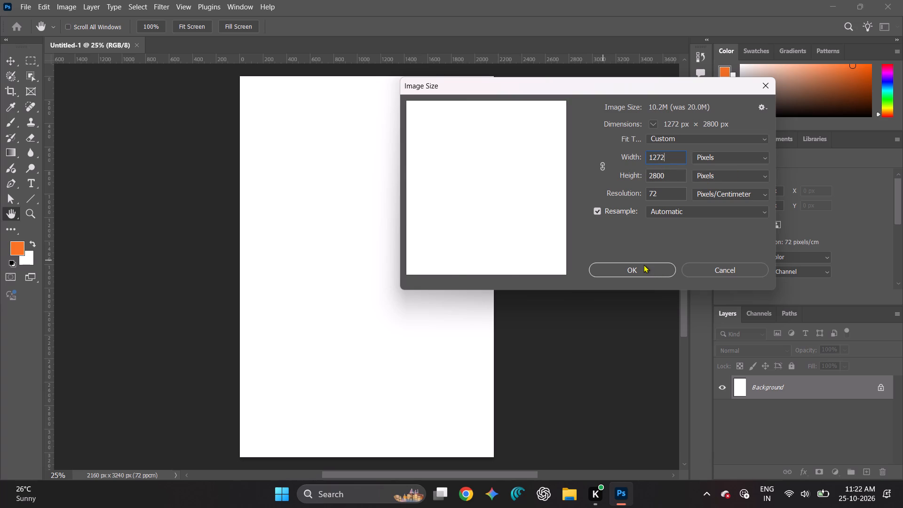
{"action": "left_click", "coordinate": [644, 264]}
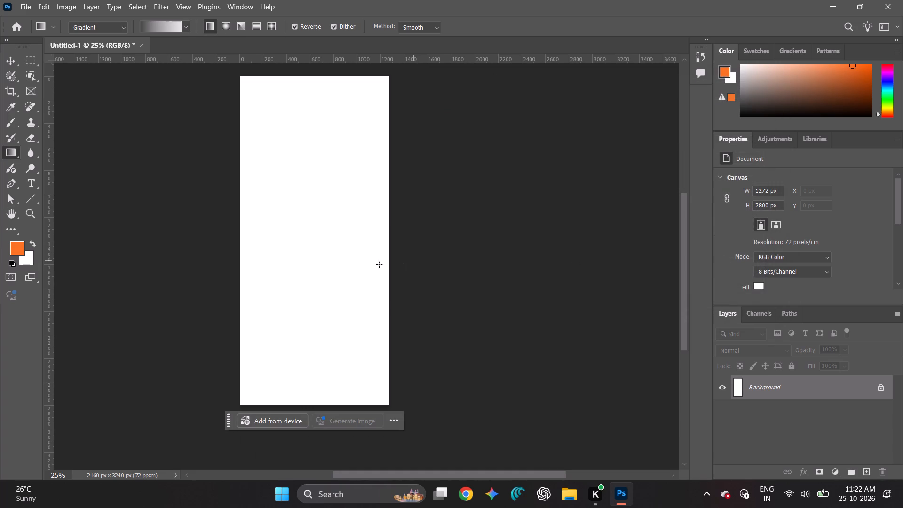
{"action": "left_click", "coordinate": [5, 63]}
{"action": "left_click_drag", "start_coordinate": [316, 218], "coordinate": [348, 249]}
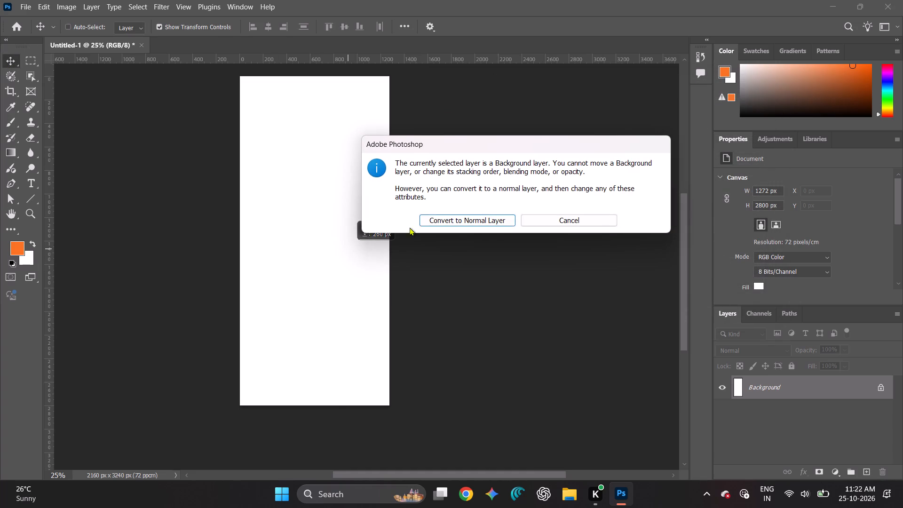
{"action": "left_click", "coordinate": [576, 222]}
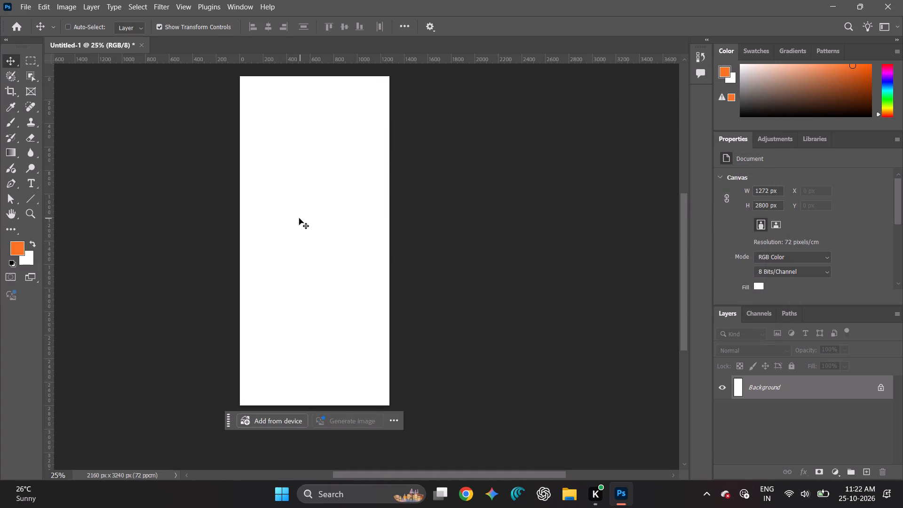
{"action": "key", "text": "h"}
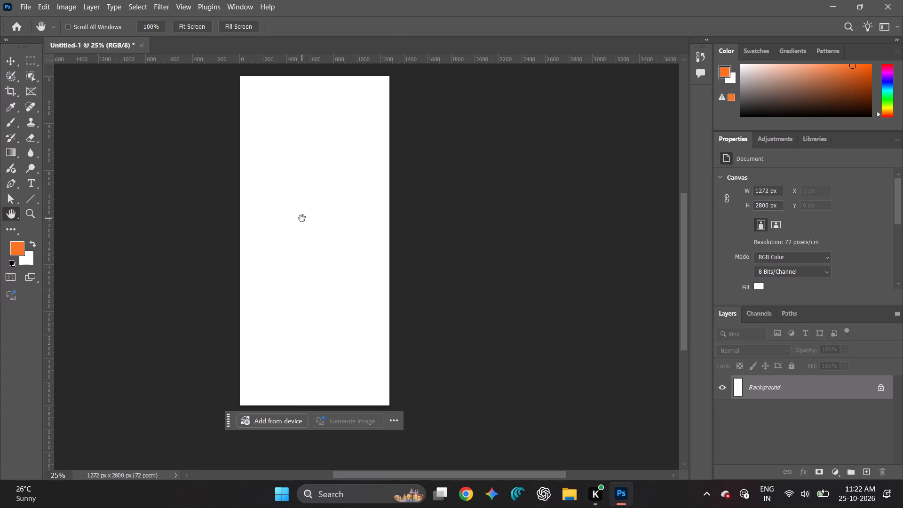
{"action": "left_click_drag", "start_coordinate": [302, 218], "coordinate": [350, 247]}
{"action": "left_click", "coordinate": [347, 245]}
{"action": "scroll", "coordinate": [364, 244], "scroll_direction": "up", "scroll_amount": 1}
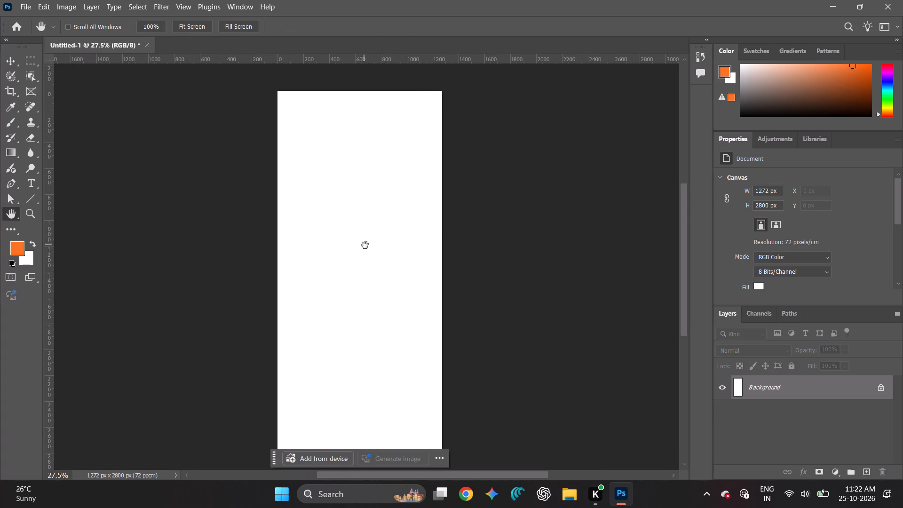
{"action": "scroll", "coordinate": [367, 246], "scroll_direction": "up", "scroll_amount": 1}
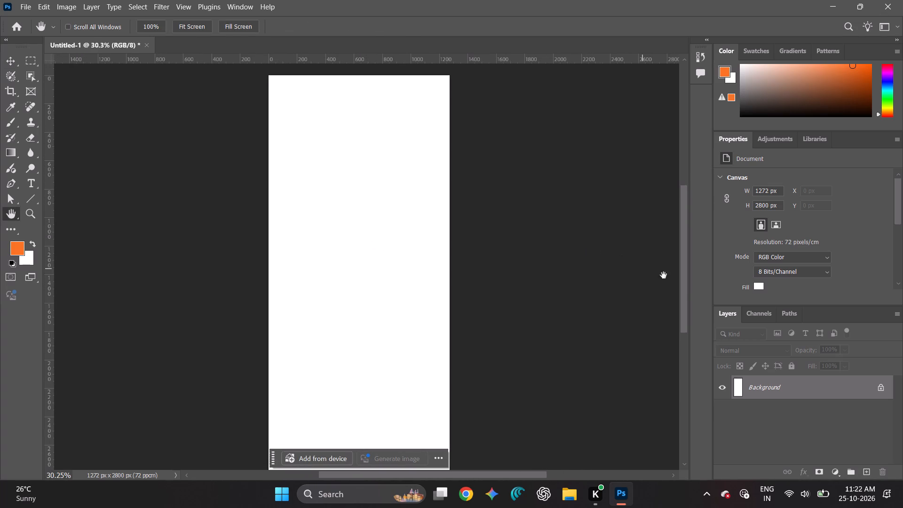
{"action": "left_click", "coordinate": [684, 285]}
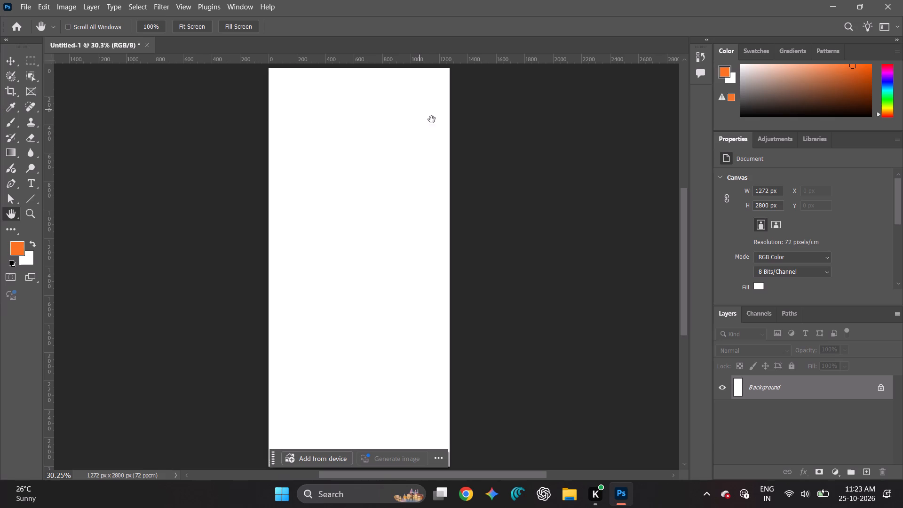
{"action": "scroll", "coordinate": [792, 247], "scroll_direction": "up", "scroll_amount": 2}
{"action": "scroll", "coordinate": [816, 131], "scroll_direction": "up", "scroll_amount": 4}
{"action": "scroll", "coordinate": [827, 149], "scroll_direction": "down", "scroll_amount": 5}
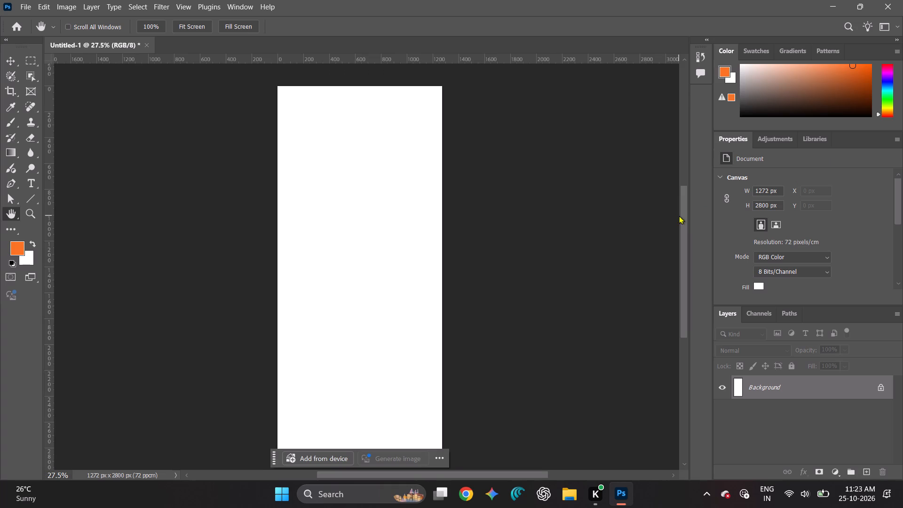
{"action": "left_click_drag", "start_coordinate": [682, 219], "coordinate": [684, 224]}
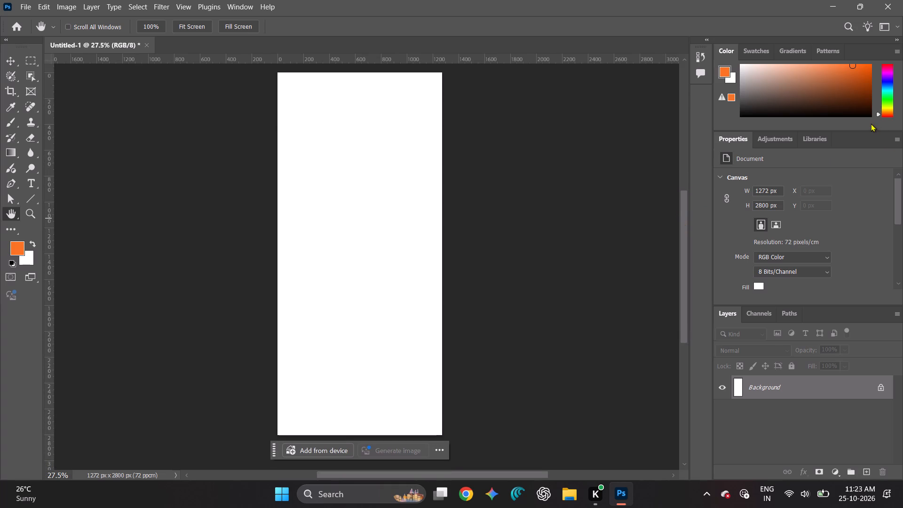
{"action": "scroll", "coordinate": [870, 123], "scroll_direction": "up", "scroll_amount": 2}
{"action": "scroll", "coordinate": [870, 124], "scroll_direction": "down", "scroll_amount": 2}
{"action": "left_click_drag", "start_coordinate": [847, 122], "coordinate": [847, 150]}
Change the foreground colour to a dark brown.
{"action": "left_click", "coordinate": [723, 48]}
{"action": "left_click_drag", "start_coordinate": [854, 65], "coordinate": [815, 56]}
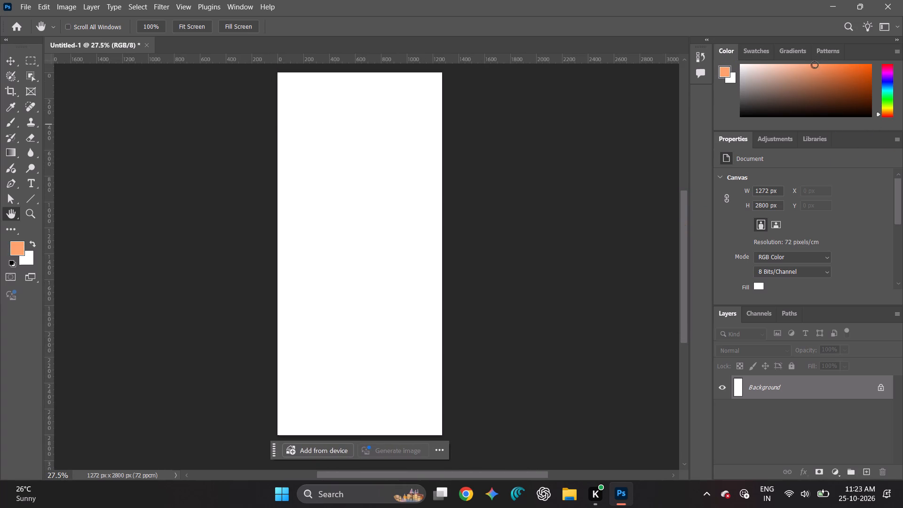
{"action": "left_click_drag", "start_coordinate": [814, 64], "coordinate": [853, 96]}
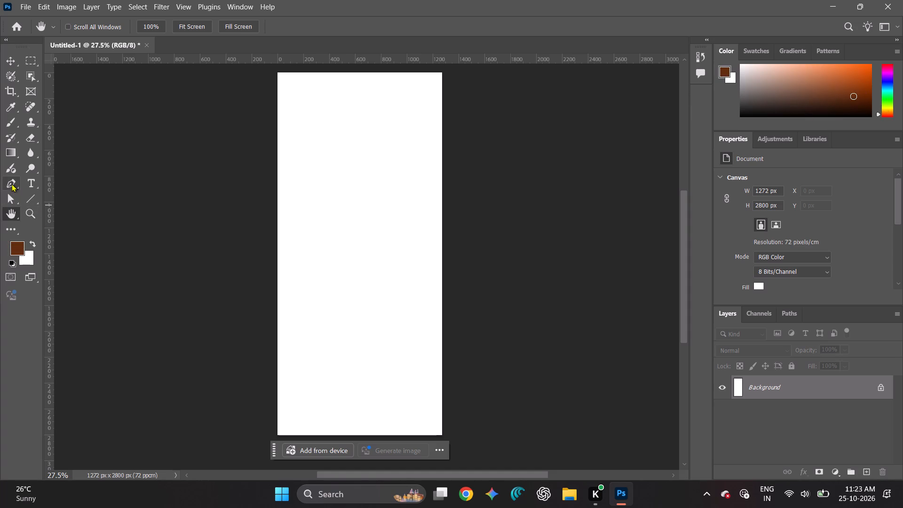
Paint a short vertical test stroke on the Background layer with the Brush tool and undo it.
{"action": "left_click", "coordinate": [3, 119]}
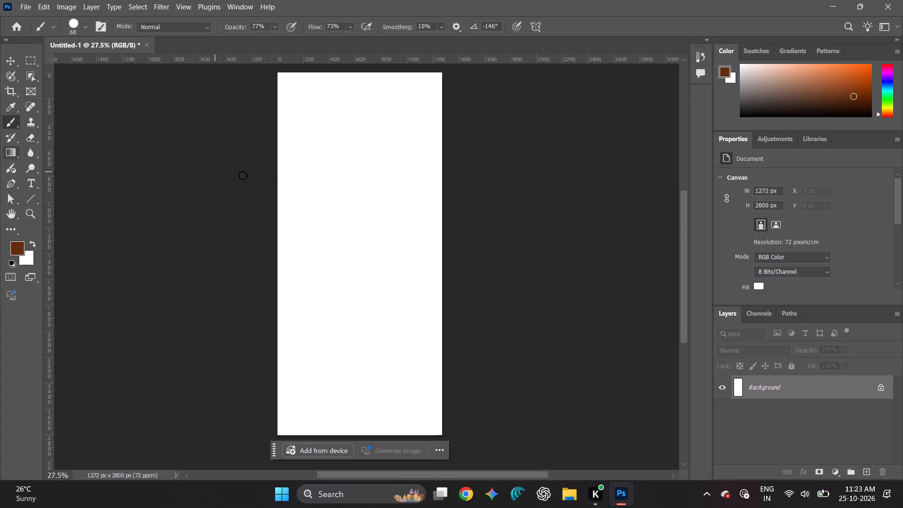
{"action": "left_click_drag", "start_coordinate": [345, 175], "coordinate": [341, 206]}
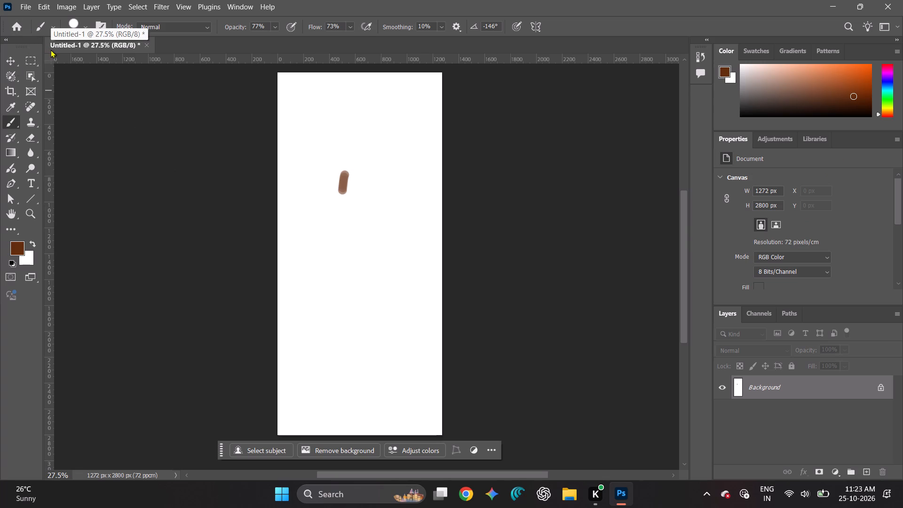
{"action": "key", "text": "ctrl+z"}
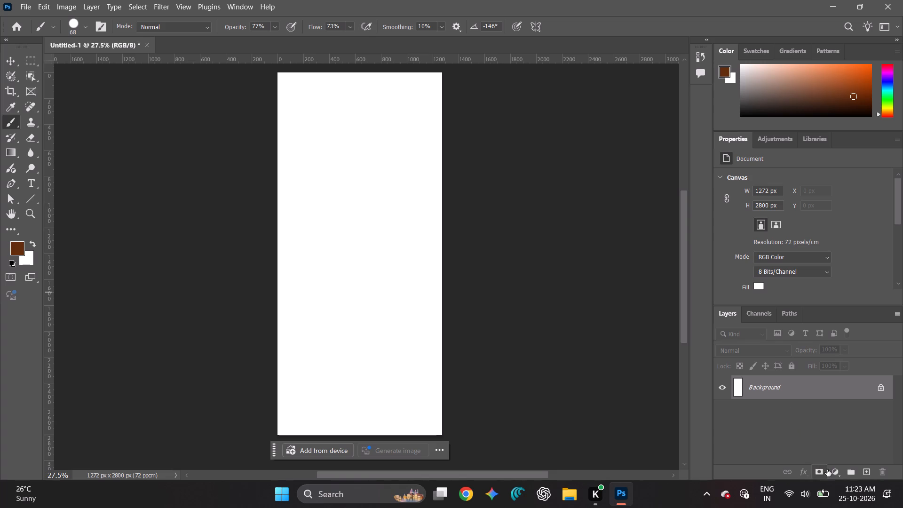
Add a new empty layer above the Background layer.
{"action": "left_click", "coordinate": [865, 475]}
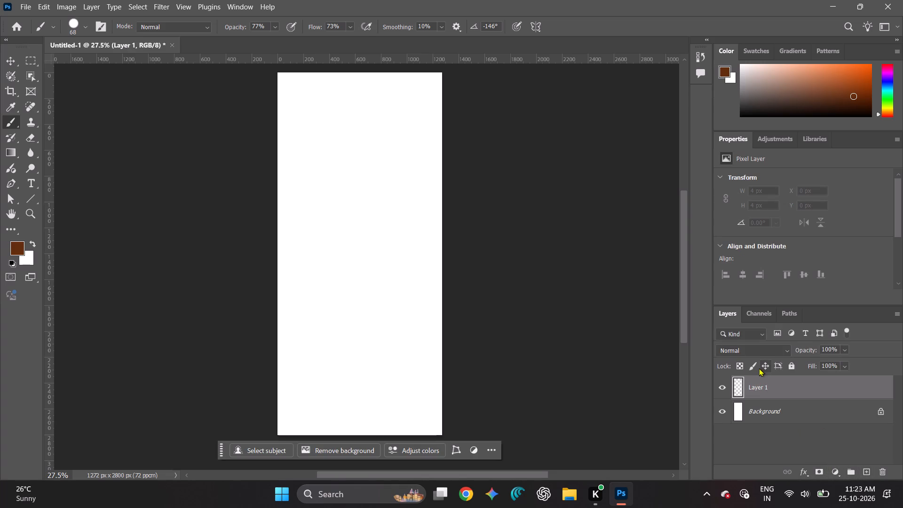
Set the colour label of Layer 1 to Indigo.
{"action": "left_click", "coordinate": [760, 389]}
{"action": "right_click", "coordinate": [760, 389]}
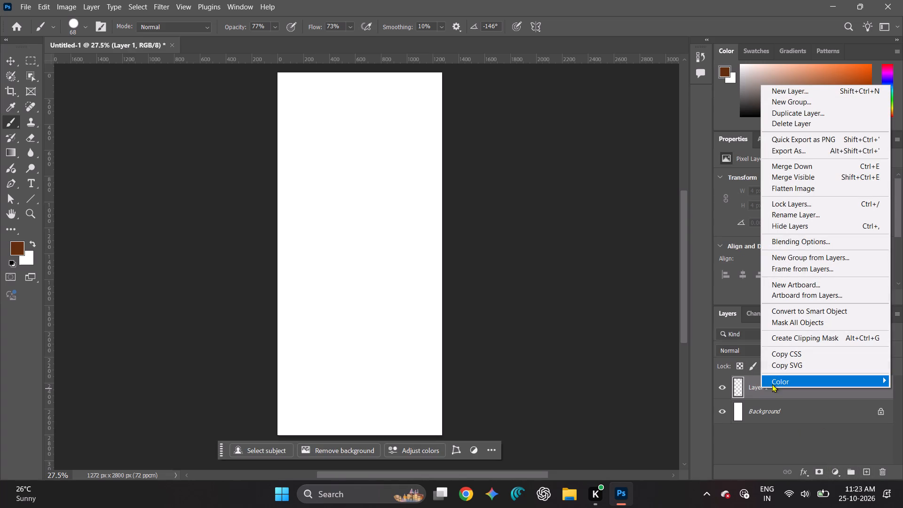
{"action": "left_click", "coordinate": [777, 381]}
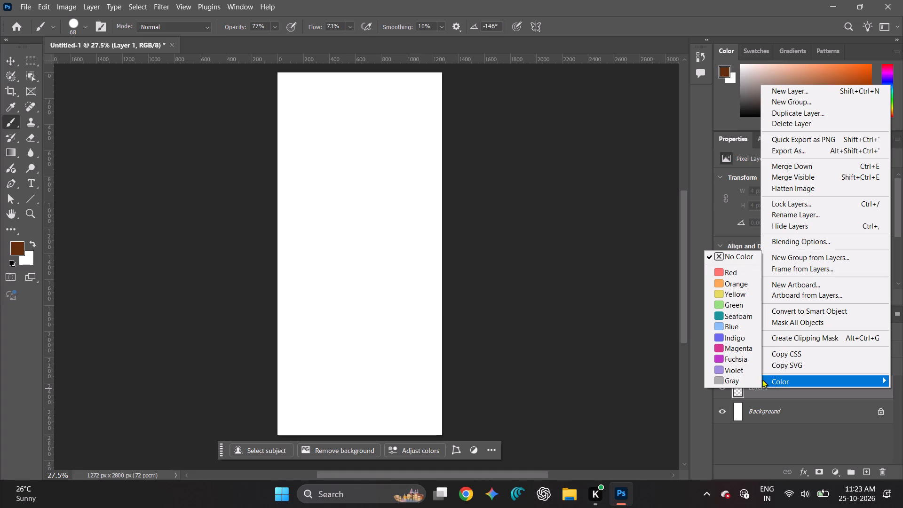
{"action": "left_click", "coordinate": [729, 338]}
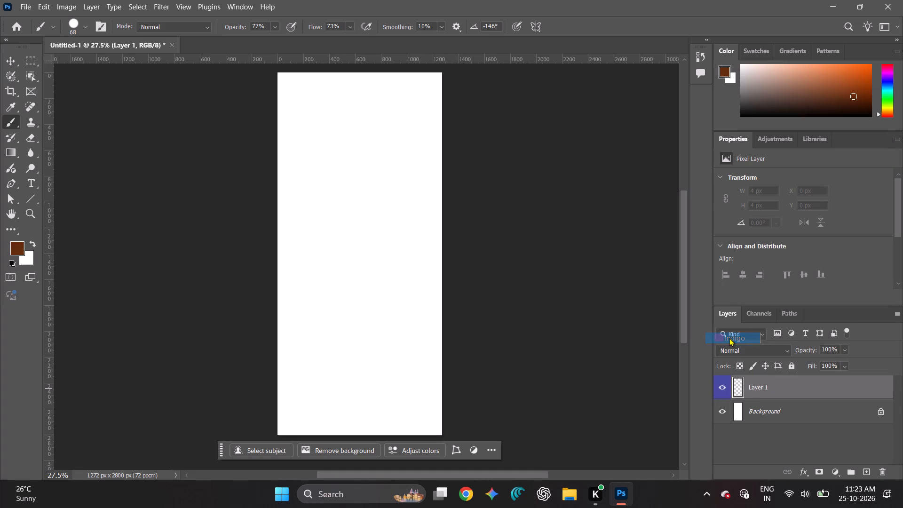
Change the colour label of Layer 1 to Gray.
{"action": "right_click", "coordinate": [765, 384]}
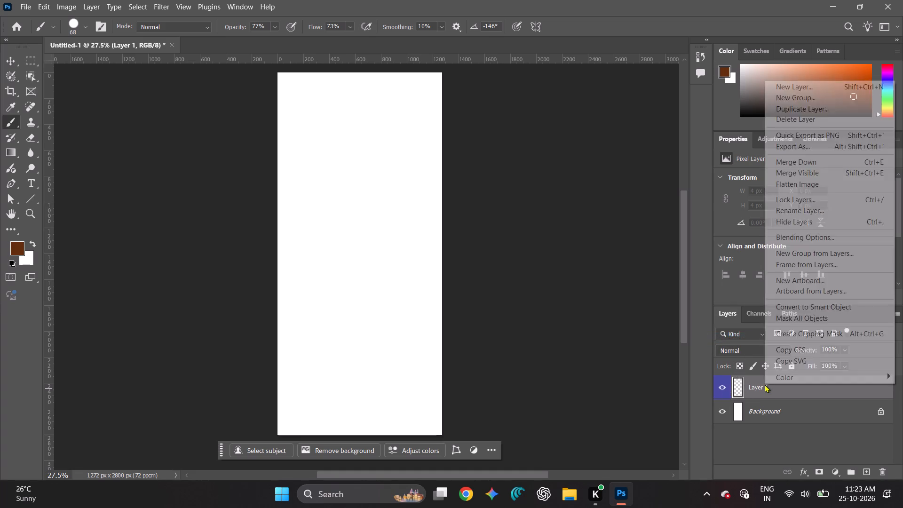
{"action": "left_click", "coordinate": [776, 376]}
{"action": "left_click", "coordinate": [747, 375]}
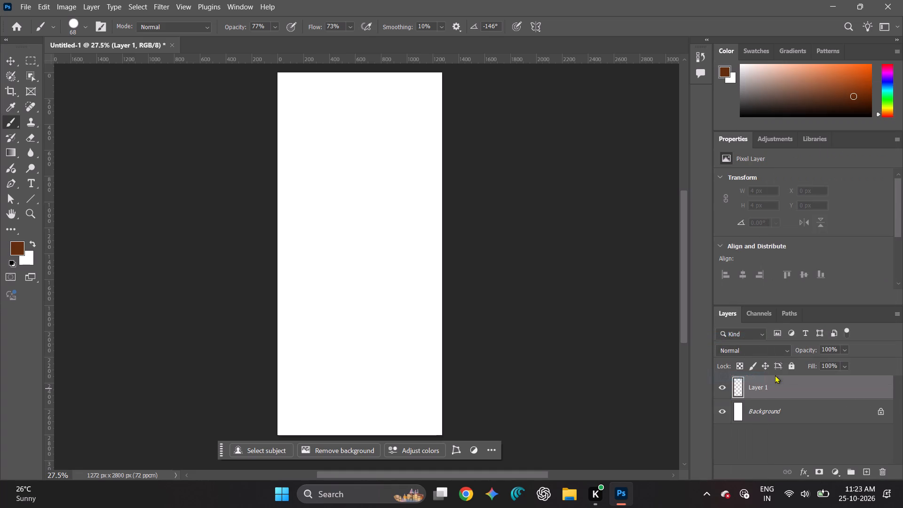
Add a Hue/Saturation adjustment layer with the Prominent Colors preset above Layer 1.
{"action": "right_click", "coordinate": [766, 386]}
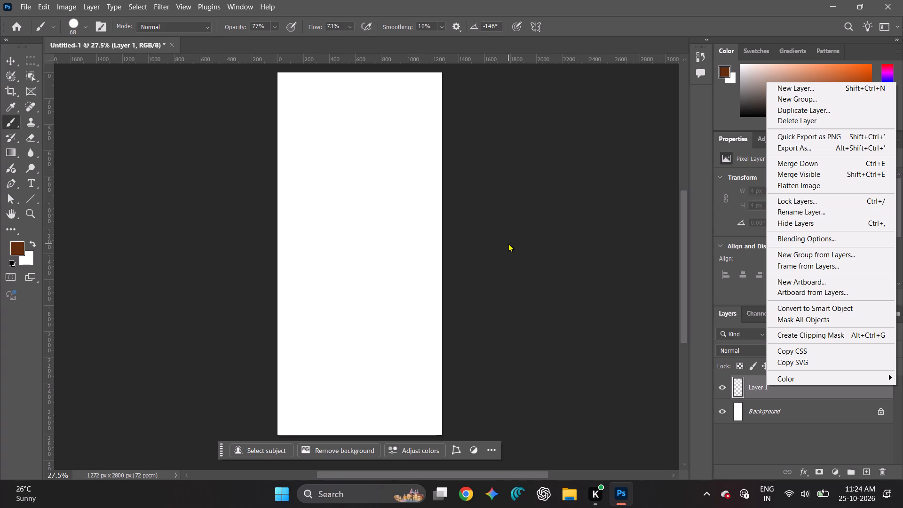
{"action": "left_click", "coordinate": [420, 452]}
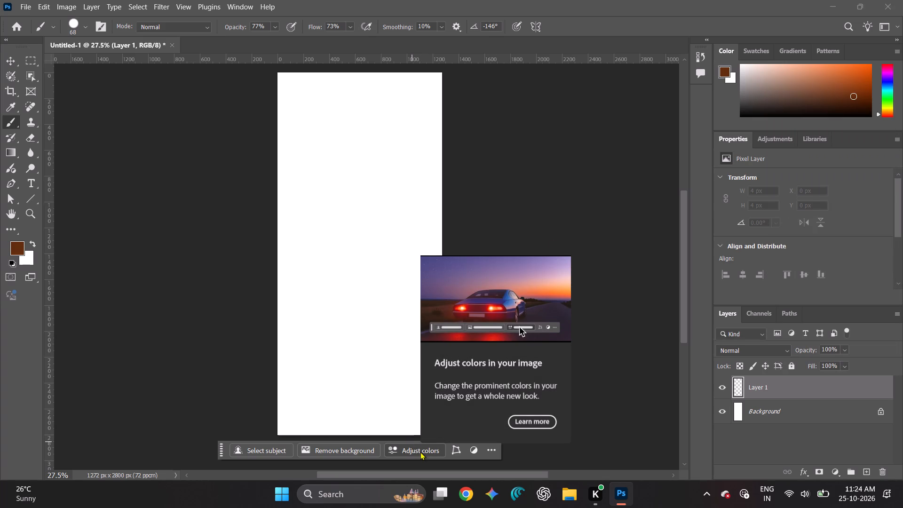
{"action": "left_click", "coordinate": [420, 452]}
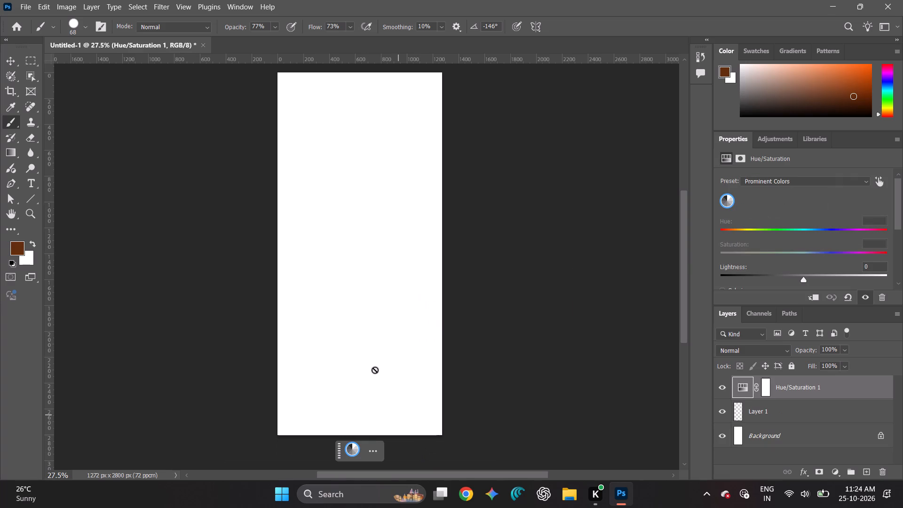
{"action": "left_click", "coordinate": [604, 444]}
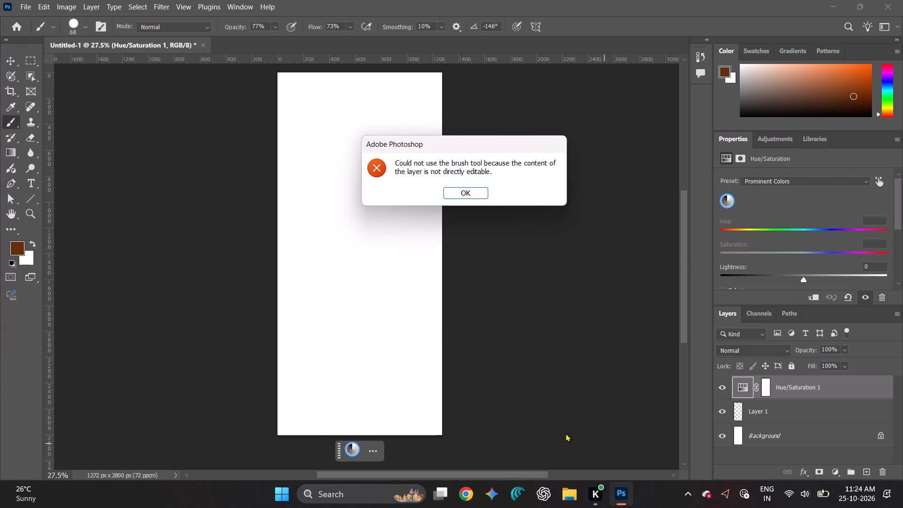
{"action": "left_click", "coordinate": [469, 193]}
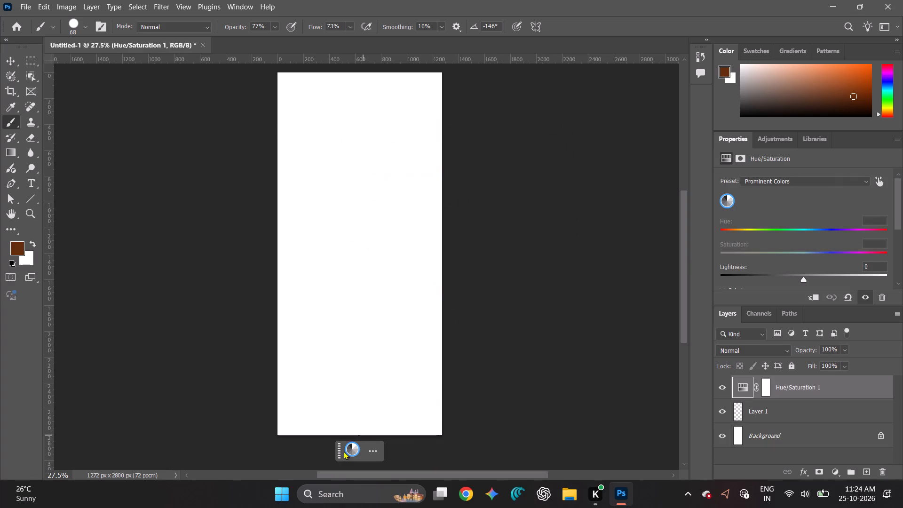
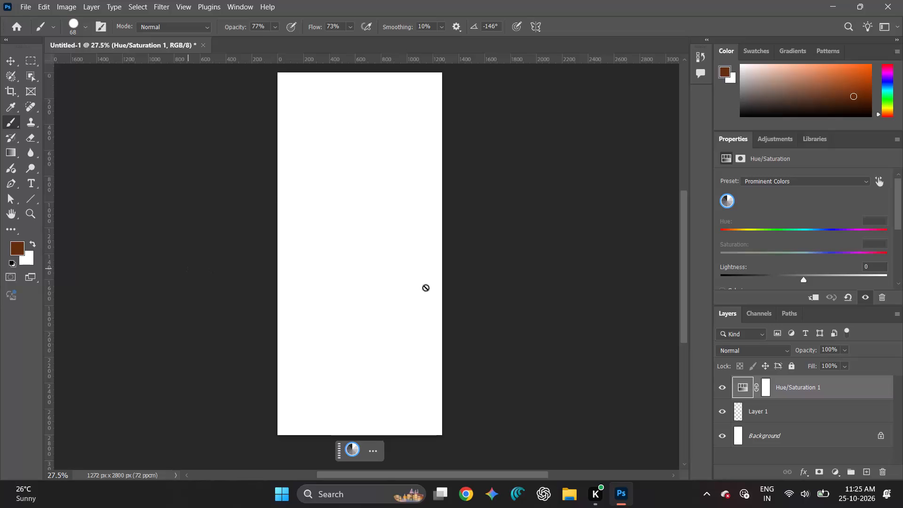
Delete the Hue/Saturation adjustment layer above Layer 1.
{"action": "left_click", "coordinate": [858, 380]}
{"action": "right_click", "coordinate": [858, 380]}
{"action": "left_click", "coordinate": [831, 143]}
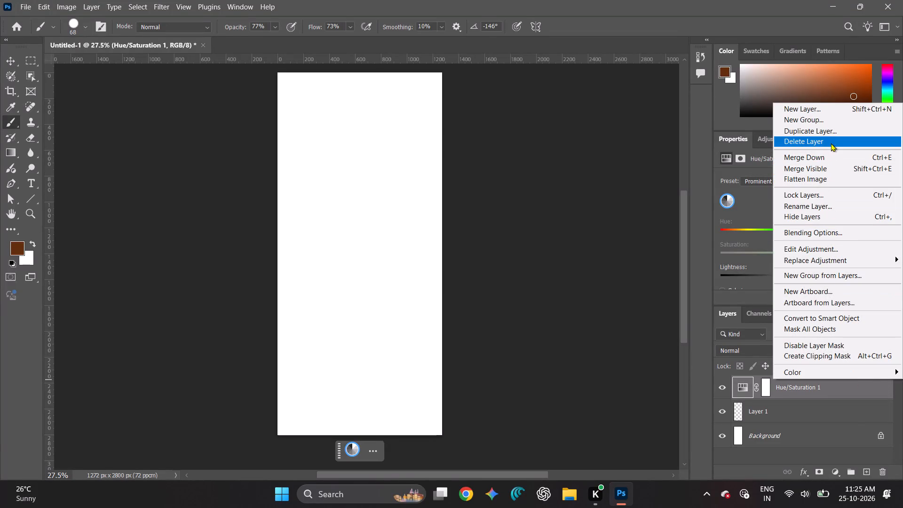
{"action": "left_click", "coordinate": [437, 193]}
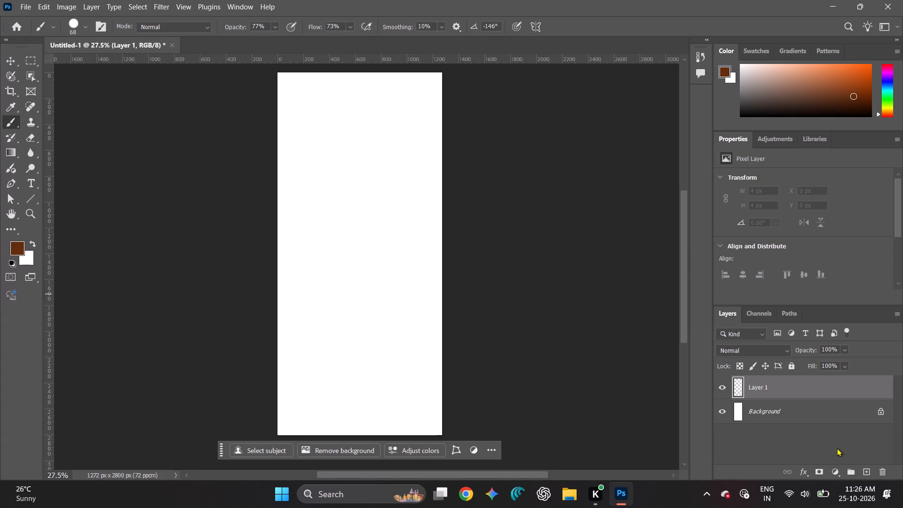
{"action": "left_click", "coordinate": [732, 312]}
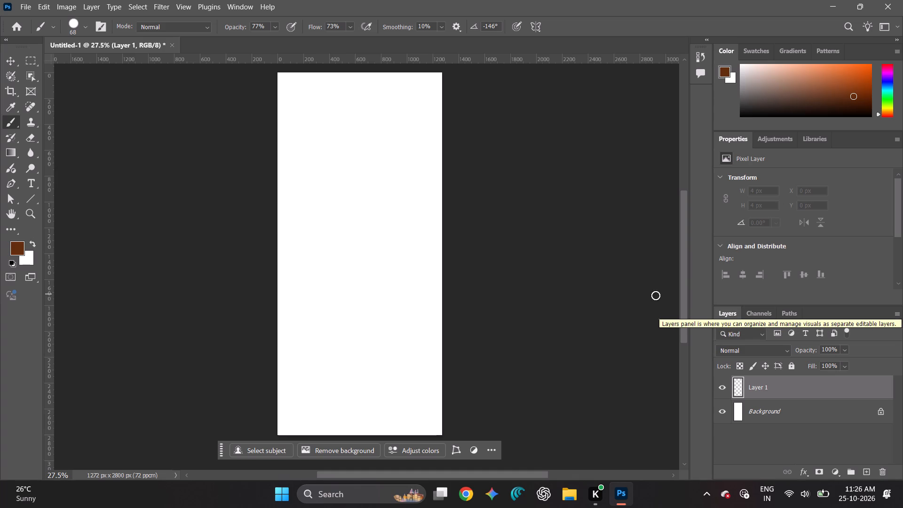
Add a Solid Color fill layer above Layer 1, keeping Normal mode and 100% opacity.
{"action": "left_click", "coordinate": [88, 5]}
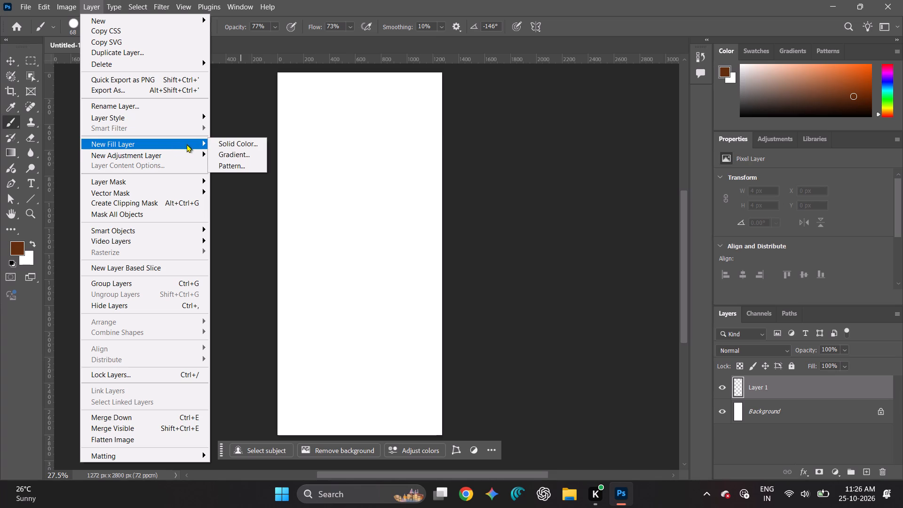
{"action": "left_click", "coordinate": [221, 145]}
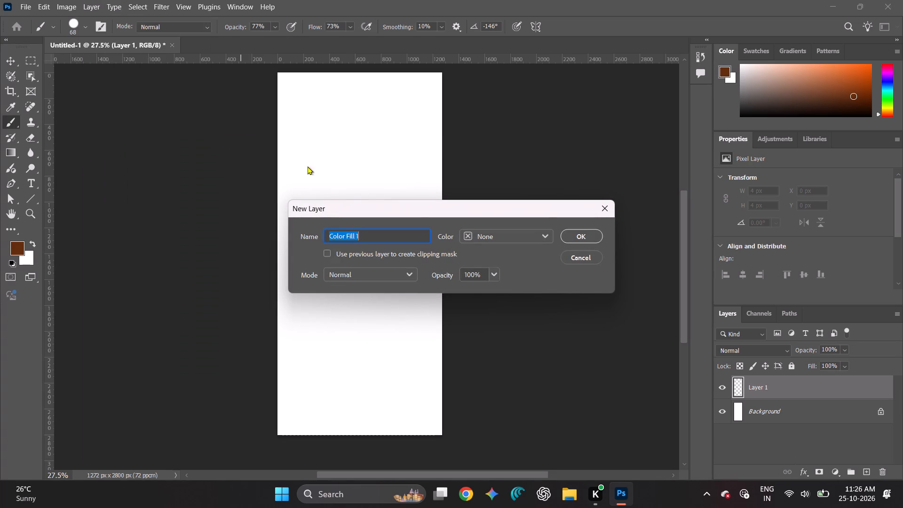
{"action": "left_click", "coordinate": [577, 236]}
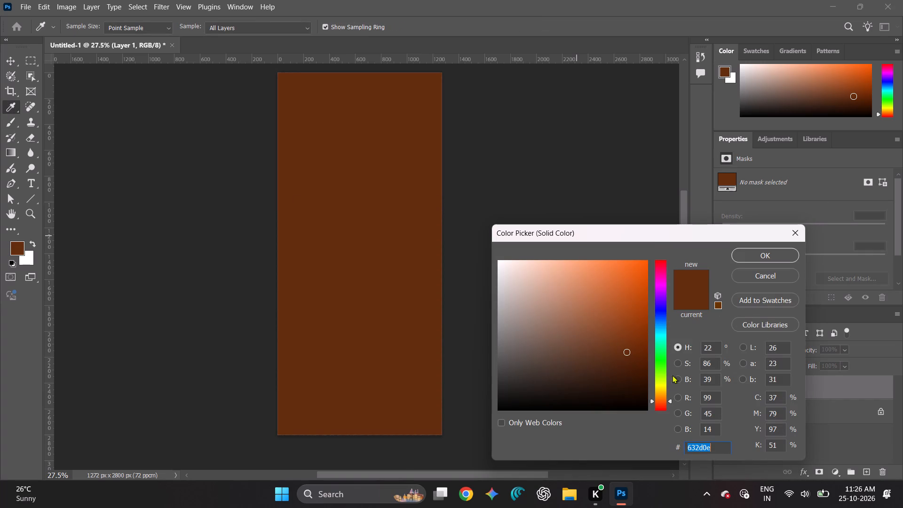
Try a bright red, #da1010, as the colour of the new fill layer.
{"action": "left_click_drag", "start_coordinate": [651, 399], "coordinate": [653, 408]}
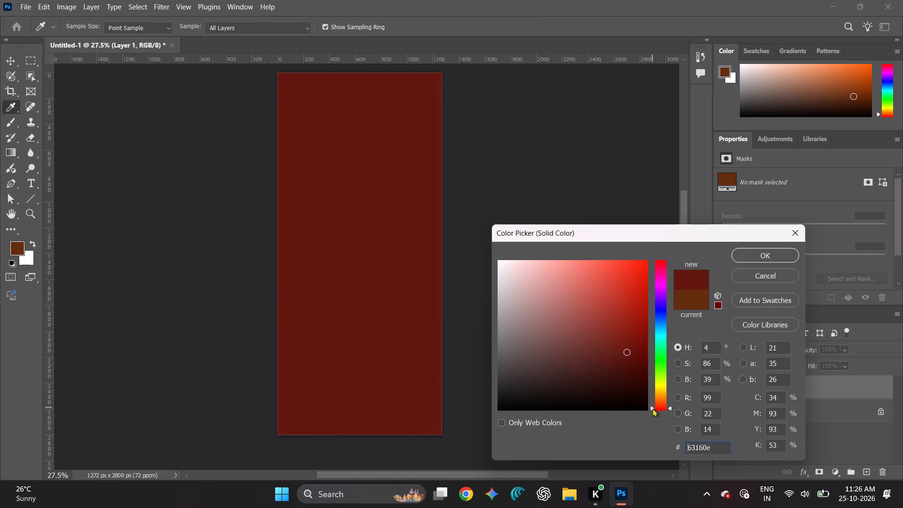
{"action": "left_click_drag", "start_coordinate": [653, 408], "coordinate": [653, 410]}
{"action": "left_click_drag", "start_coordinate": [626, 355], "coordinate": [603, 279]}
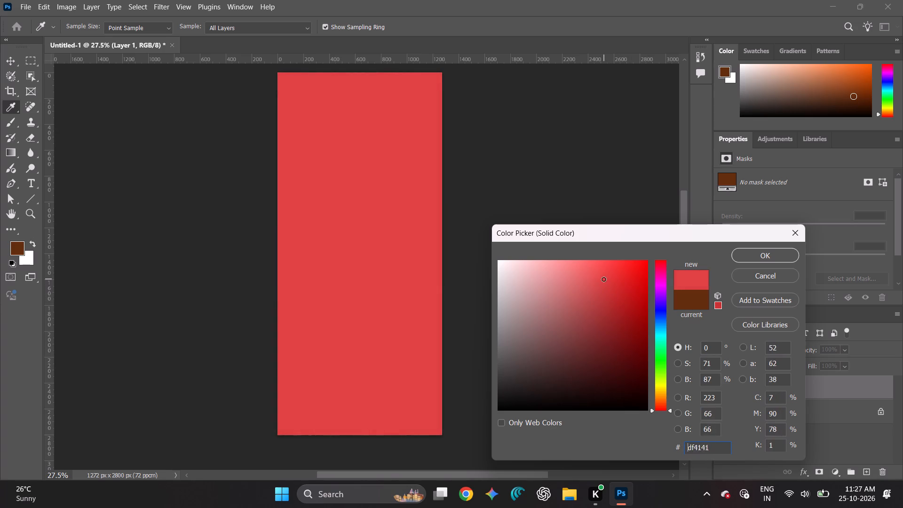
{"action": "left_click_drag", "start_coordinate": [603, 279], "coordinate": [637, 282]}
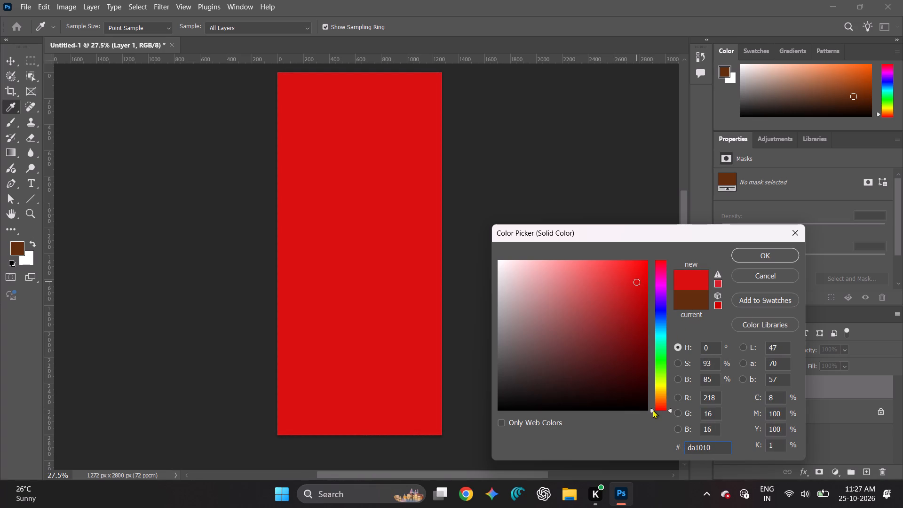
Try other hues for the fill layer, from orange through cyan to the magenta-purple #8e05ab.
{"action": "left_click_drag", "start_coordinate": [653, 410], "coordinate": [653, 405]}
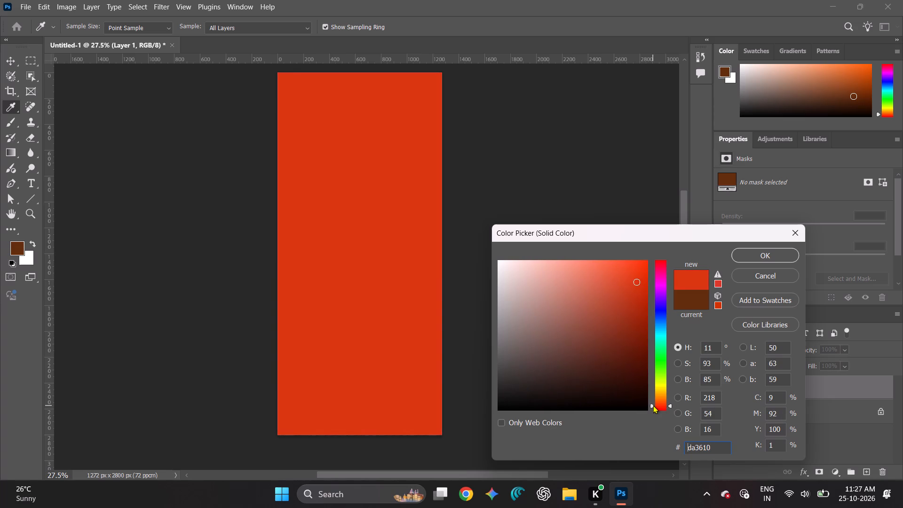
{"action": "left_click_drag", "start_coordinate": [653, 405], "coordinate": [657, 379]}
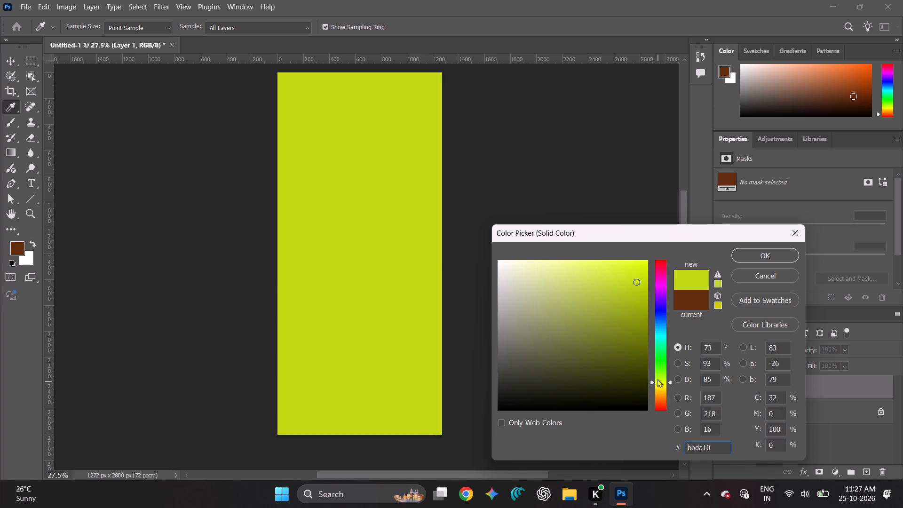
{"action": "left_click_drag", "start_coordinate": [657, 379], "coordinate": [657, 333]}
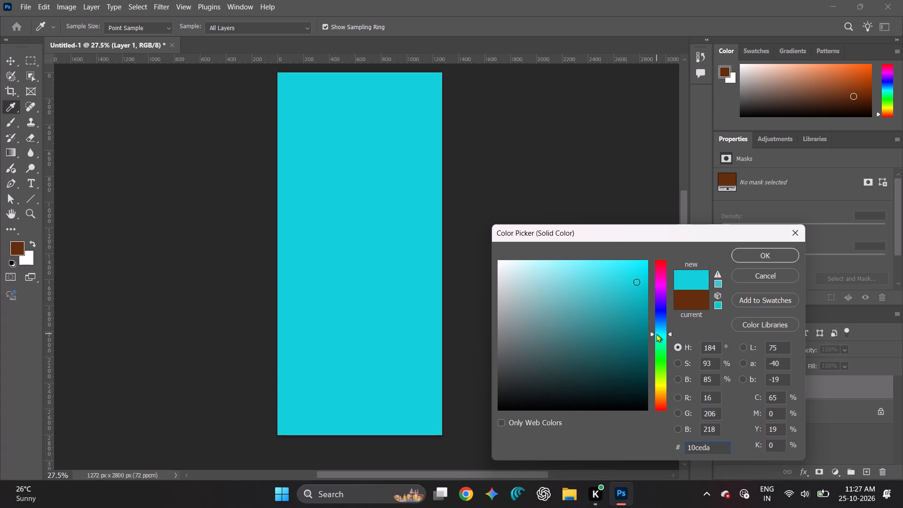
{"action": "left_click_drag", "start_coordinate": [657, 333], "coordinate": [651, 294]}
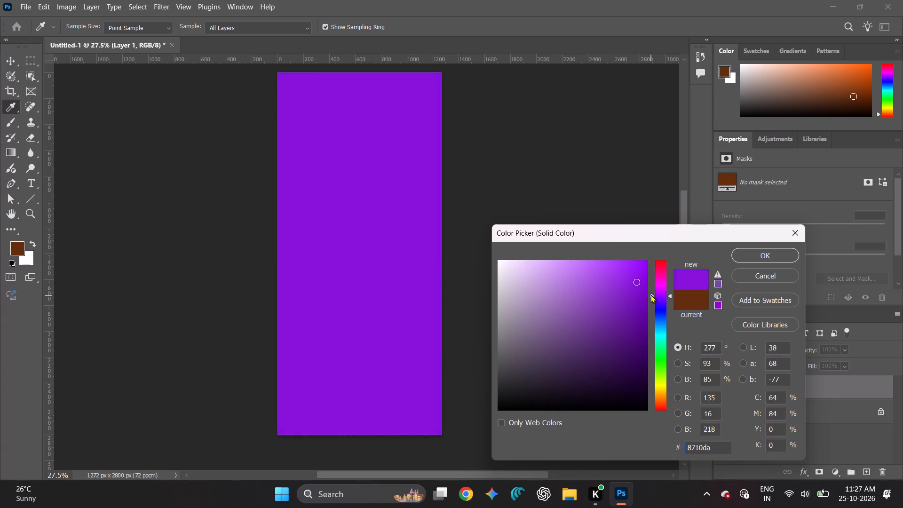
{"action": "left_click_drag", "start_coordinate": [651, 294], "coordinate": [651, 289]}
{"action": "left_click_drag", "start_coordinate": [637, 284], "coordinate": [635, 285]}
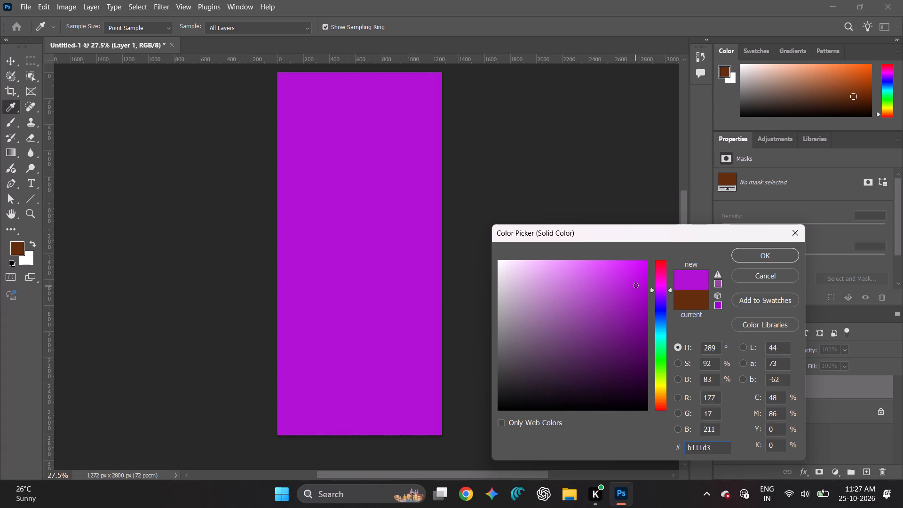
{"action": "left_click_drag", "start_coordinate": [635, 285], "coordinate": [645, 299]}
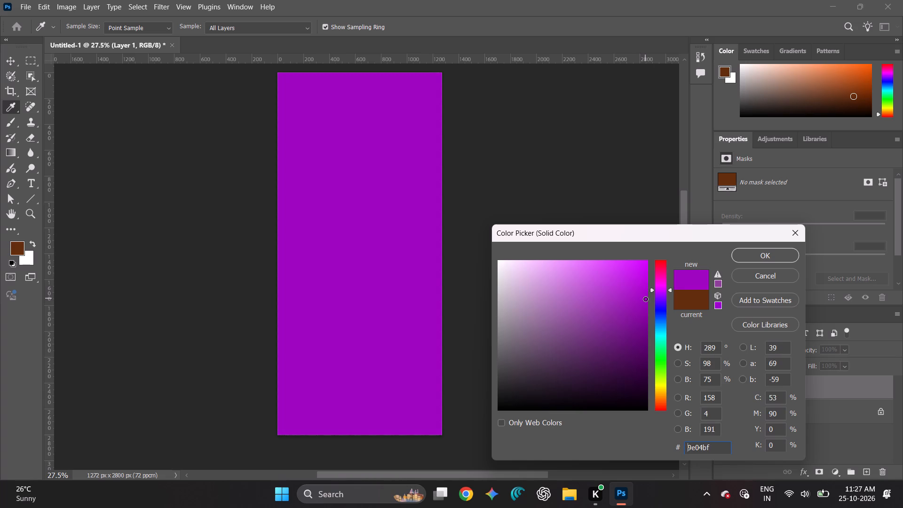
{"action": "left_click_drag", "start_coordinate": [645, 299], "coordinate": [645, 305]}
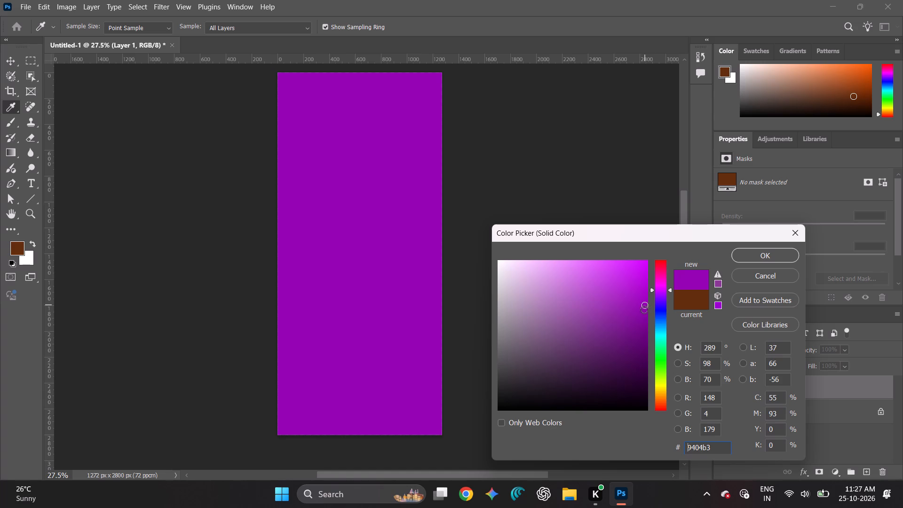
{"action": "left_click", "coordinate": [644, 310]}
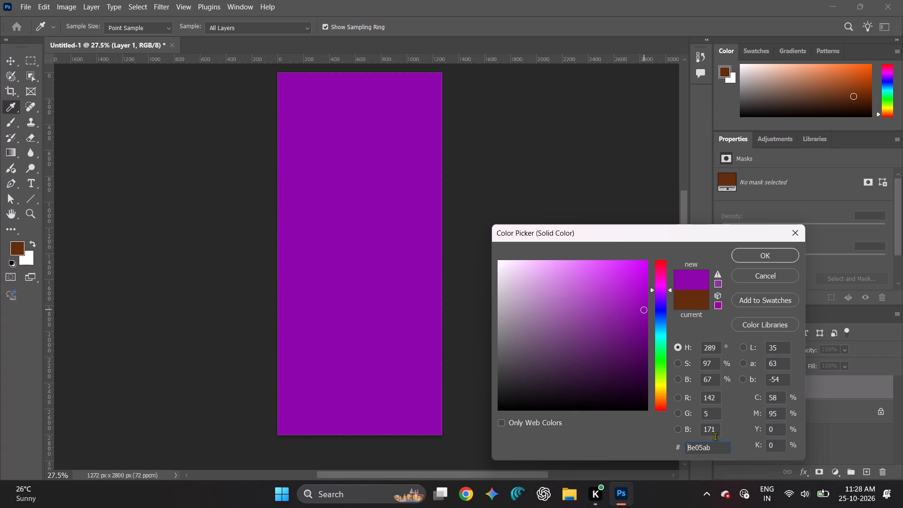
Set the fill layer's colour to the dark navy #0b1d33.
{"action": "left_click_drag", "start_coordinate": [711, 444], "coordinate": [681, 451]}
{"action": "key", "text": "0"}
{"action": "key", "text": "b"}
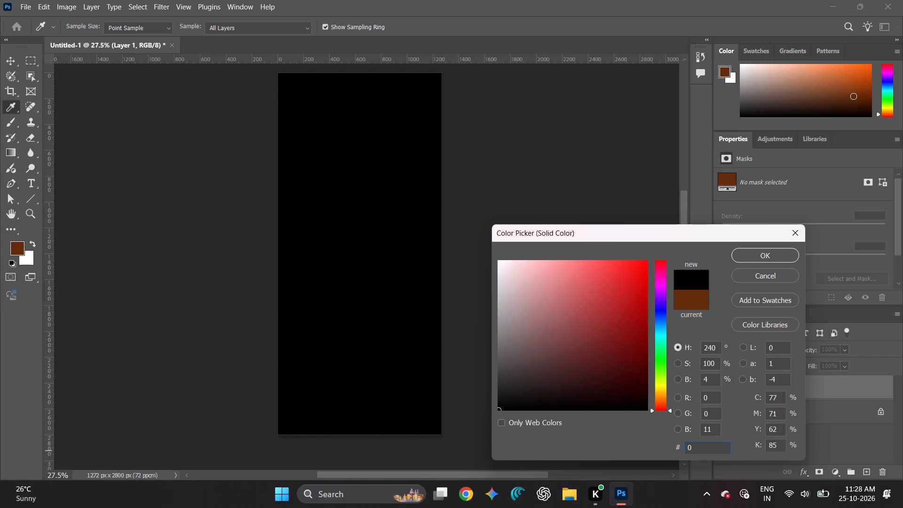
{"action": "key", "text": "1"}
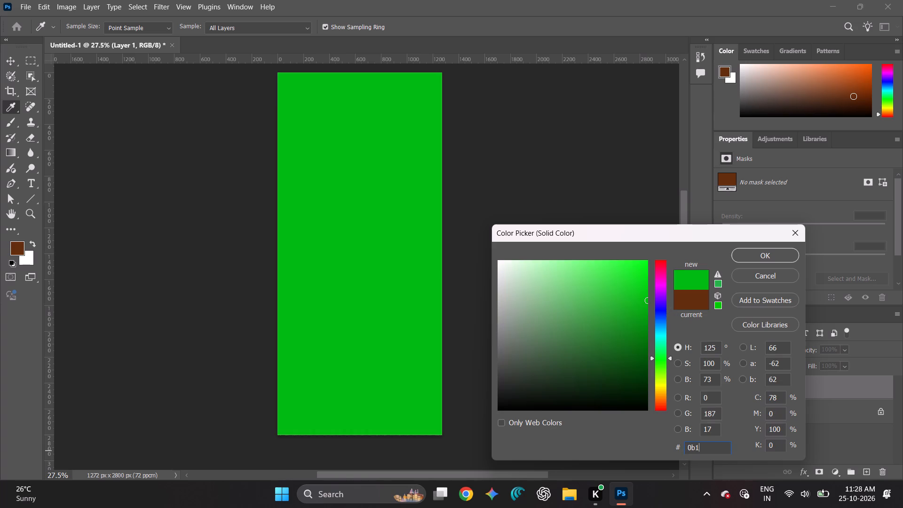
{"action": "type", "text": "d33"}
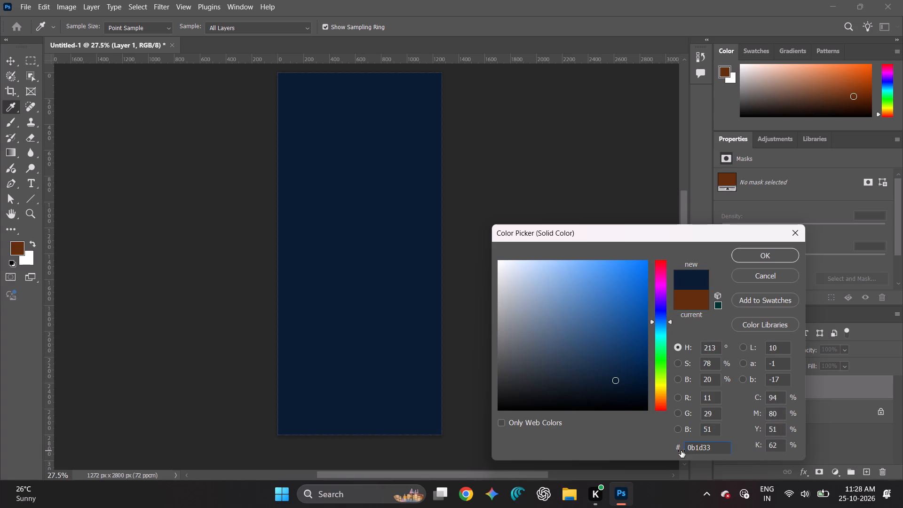
Shift the fill colour through a brighter blue to a deep violet with a hue of about 274°.
{"action": "left_click_drag", "start_coordinate": [617, 377], "coordinate": [621, 368]}
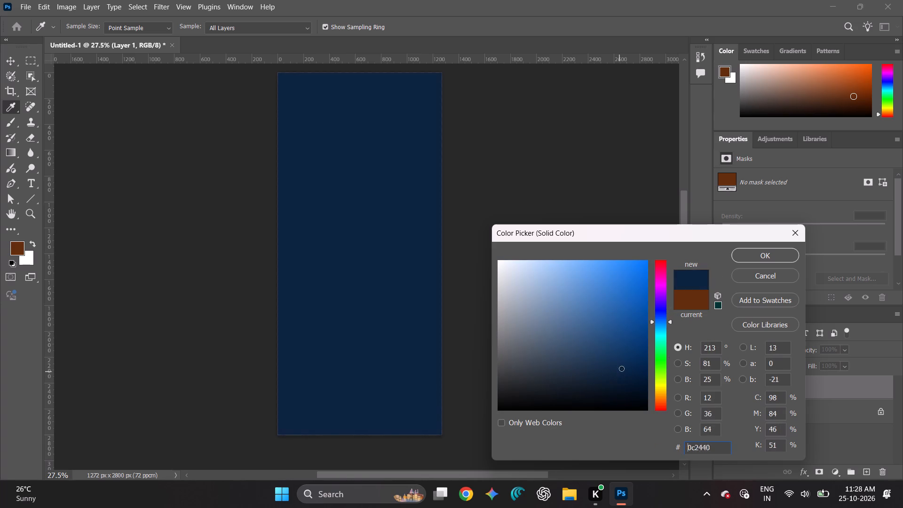
{"action": "left_click_drag", "start_coordinate": [621, 368], "coordinate": [638, 323]}
{"action": "left_click", "coordinate": [659, 298]}
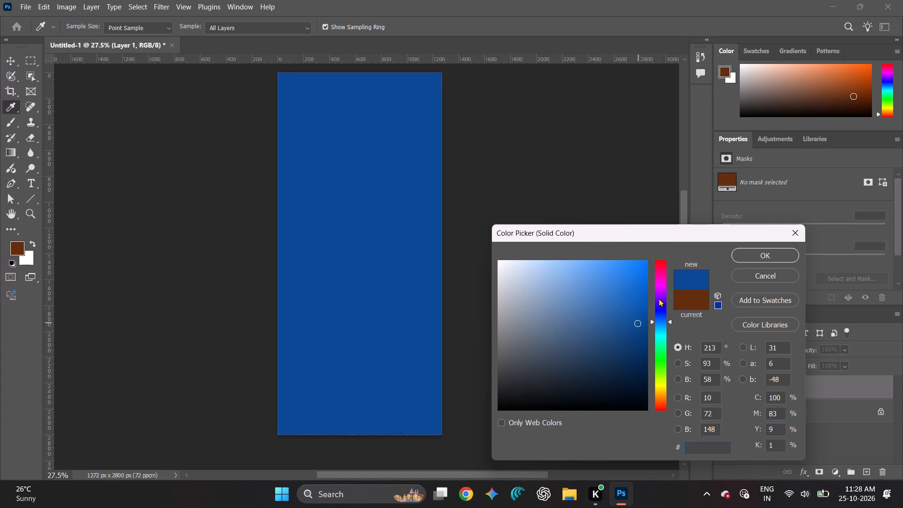
{"action": "left_click", "coordinate": [660, 297]}
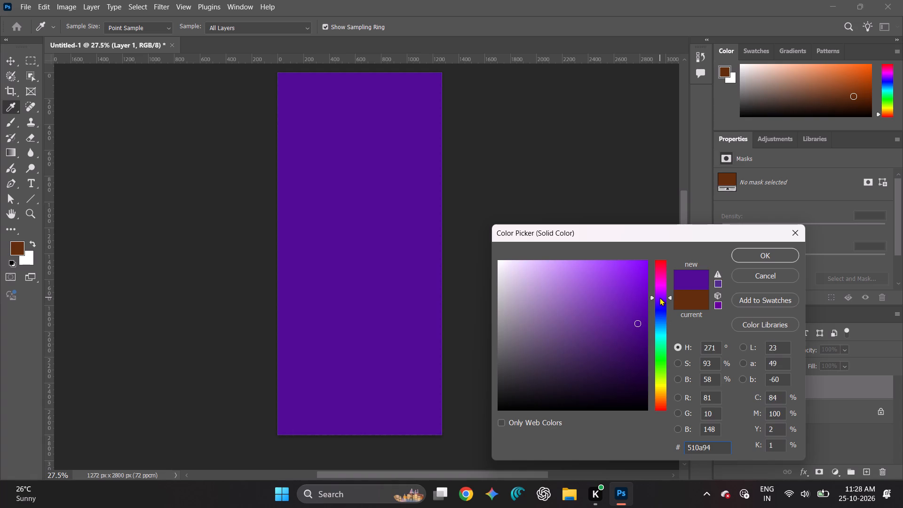
{"action": "left_click", "coordinate": [660, 295]}
{"action": "left_click", "coordinate": [660, 298]}
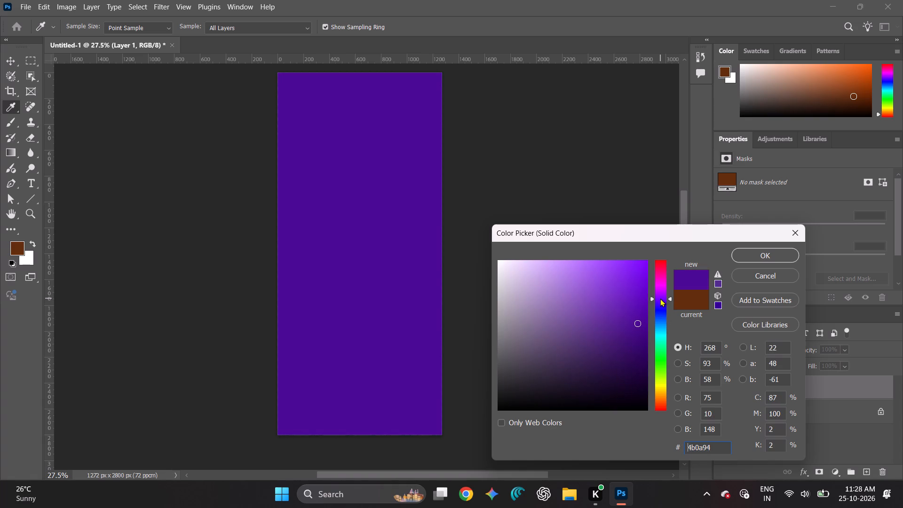
{"action": "double_click", "coordinate": [640, 320]}
{"action": "double_click", "coordinate": [642, 317]}
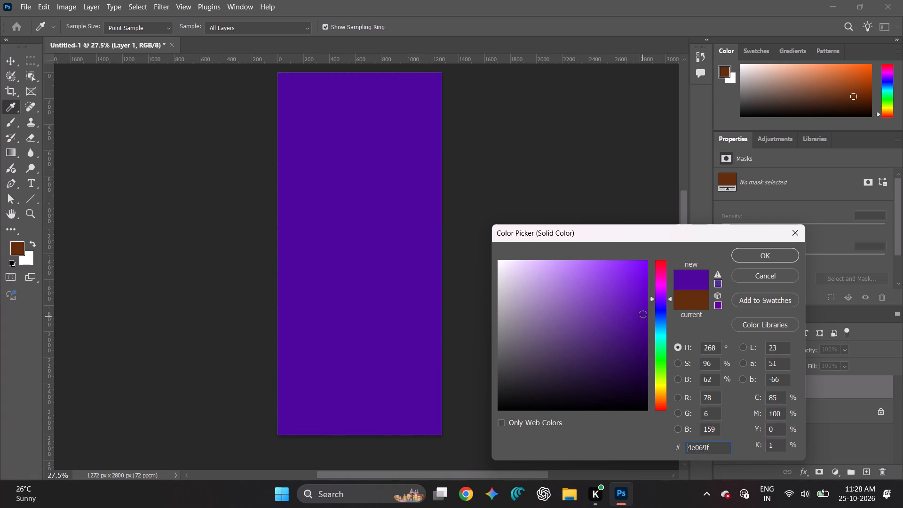
{"action": "double_click", "coordinate": [659, 296]}
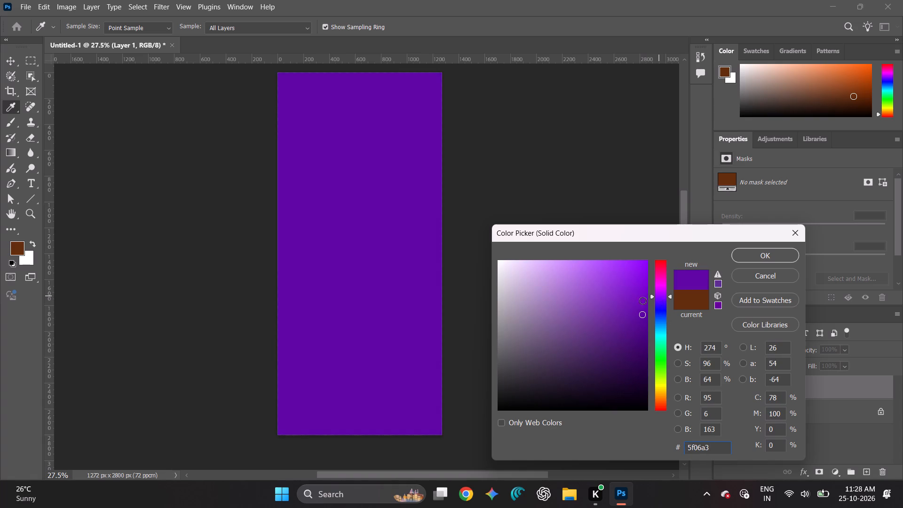
{"action": "left_click", "coordinate": [642, 310]}
{"action": "left_click", "coordinate": [643, 316]}
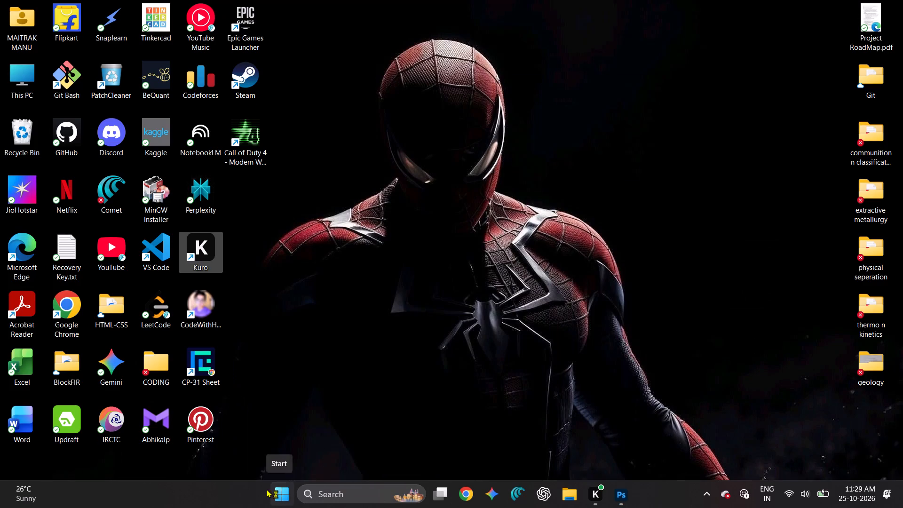
Open Pinterest from the desktop and look through the home feed for design inspiration.
{"action": "double_click", "coordinate": [204, 424]}
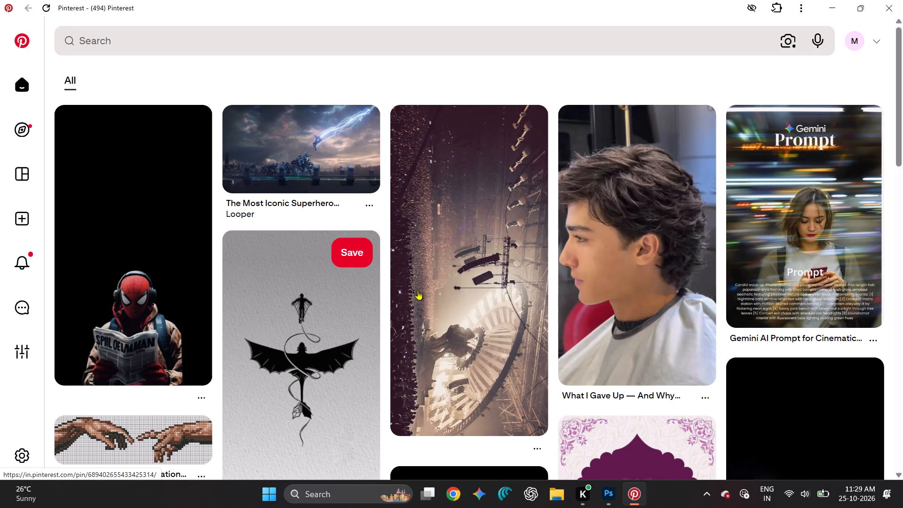
{"action": "scroll", "coordinate": [507, 333], "scroll_direction": "down", "scroll_amount": 2}
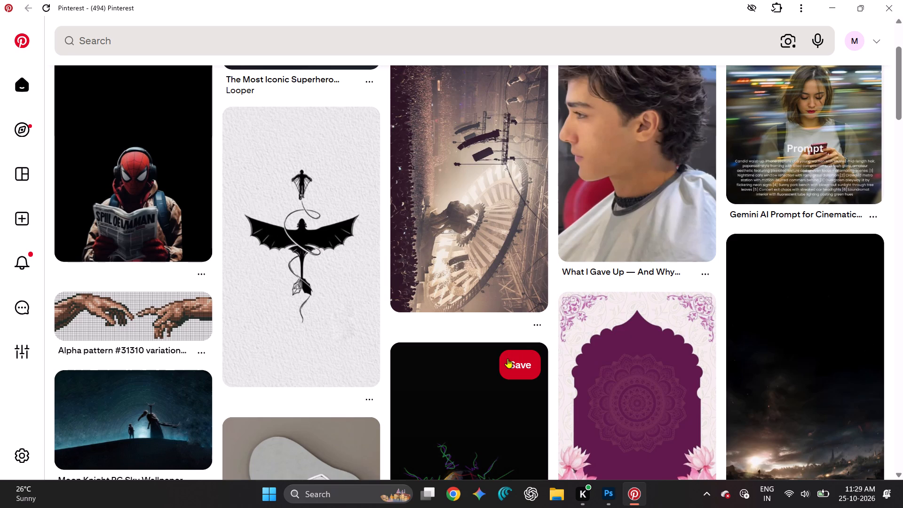
{"action": "scroll", "coordinate": [507, 359], "scroll_direction": "down", "scroll_amount": 2}
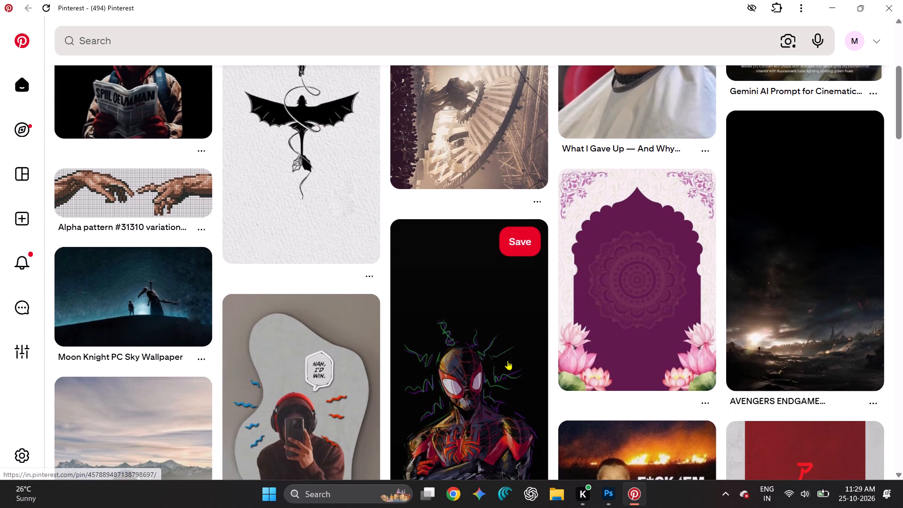
{"action": "scroll", "coordinate": [509, 362], "scroll_direction": "down", "scroll_amount": 2}
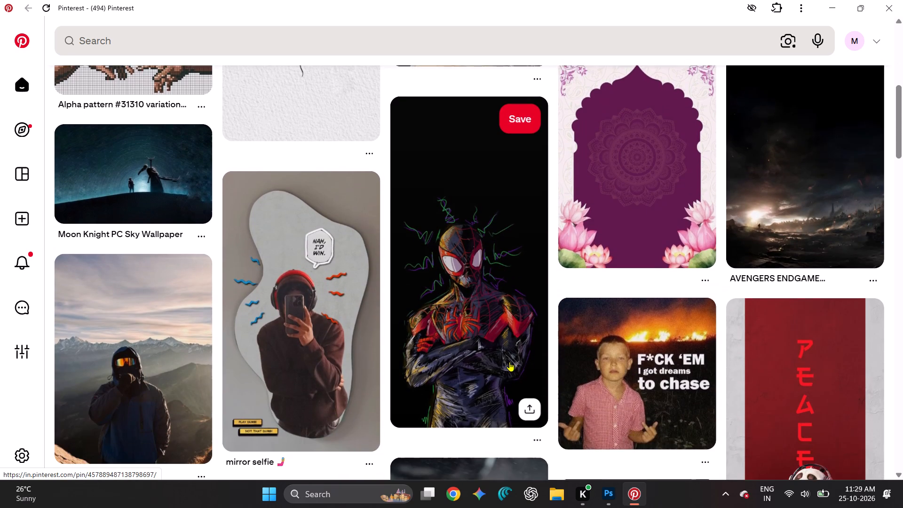
{"action": "scroll", "coordinate": [509, 362], "scroll_direction": "down", "scroll_amount": 2}
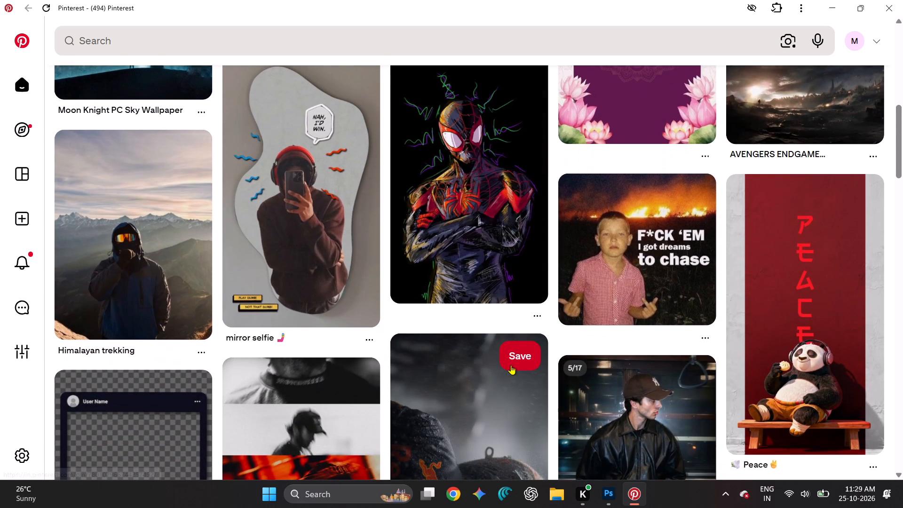
{"action": "scroll", "coordinate": [511, 365], "scroll_direction": "down", "scroll_amount": 3}
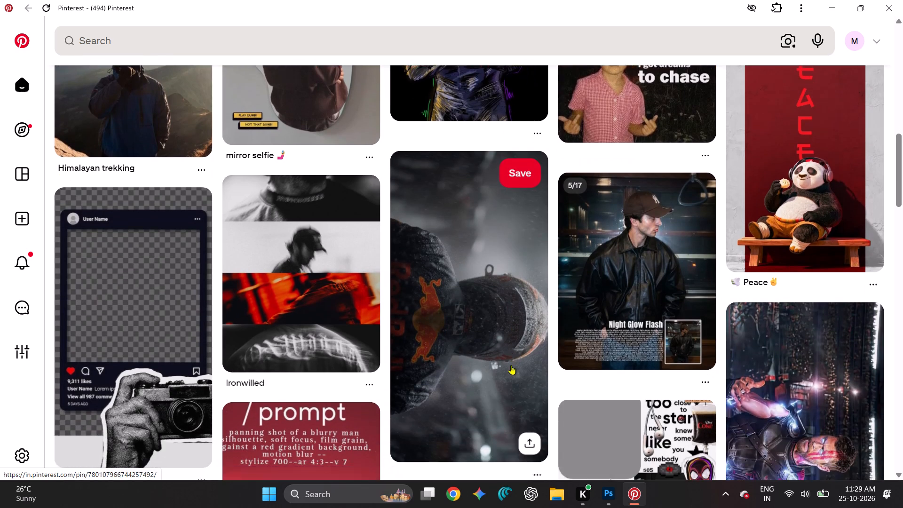
{"action": "scroll", "coordinate": [511, 365], "scroll_direction": "down", "scroll_amount": 5}
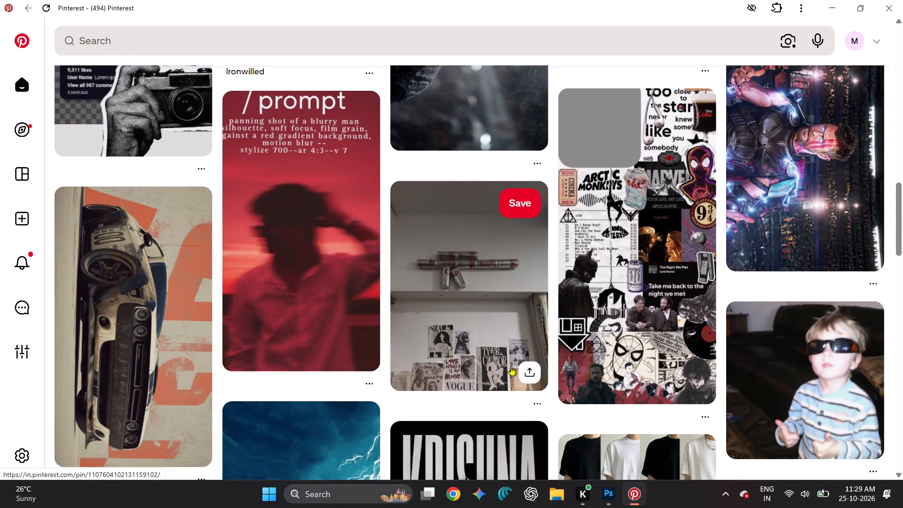
{"action": "scroll", "coordinate": [511, 366], "scroll_direction": "down", "scroll_amount": 3}
{"action": "scroll", "coordinate": [512, 362], "scroll_direction": "up", "scroll_amount": 7}
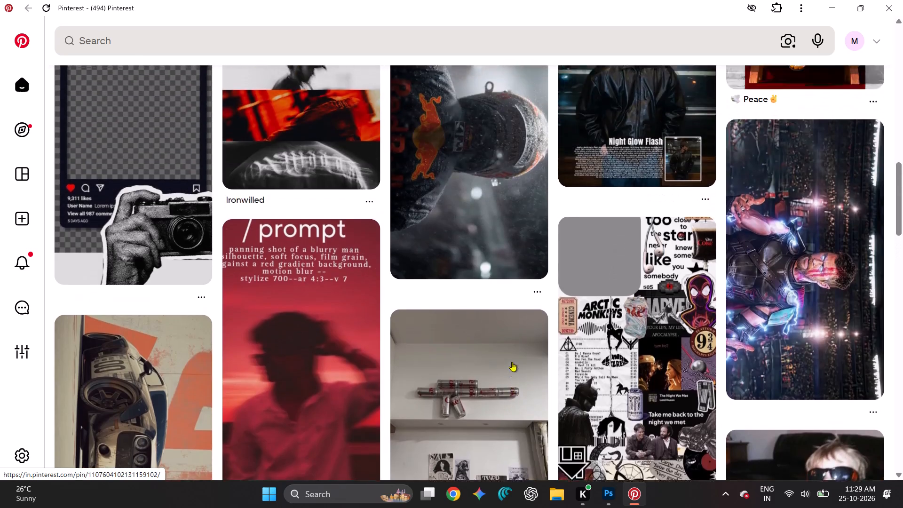
{"action": "scroll", "coordinate": [512, 362], "scroll_direction": "up", "scroll_amount": 12}
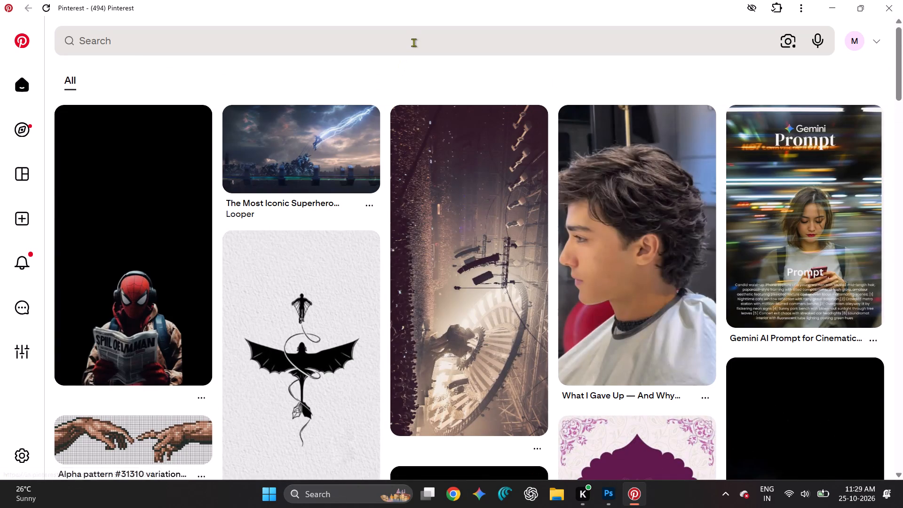
Search Pinterest for "monochrome wallpaper" and look over the resulting pins.
{"action": "left_click", "coordinate": [413, 42]}
{"action": "type", "text": "mono"}
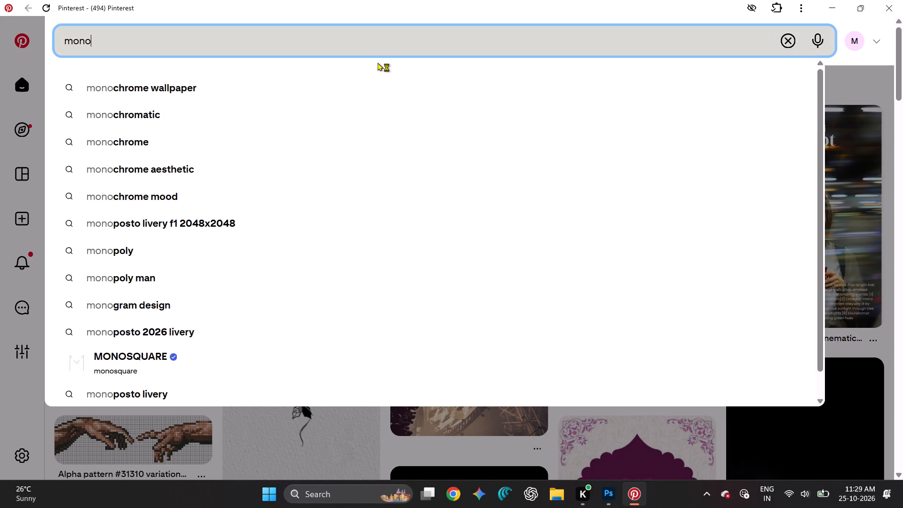
{"action": "left_click", "coordinate": [373, 81]}
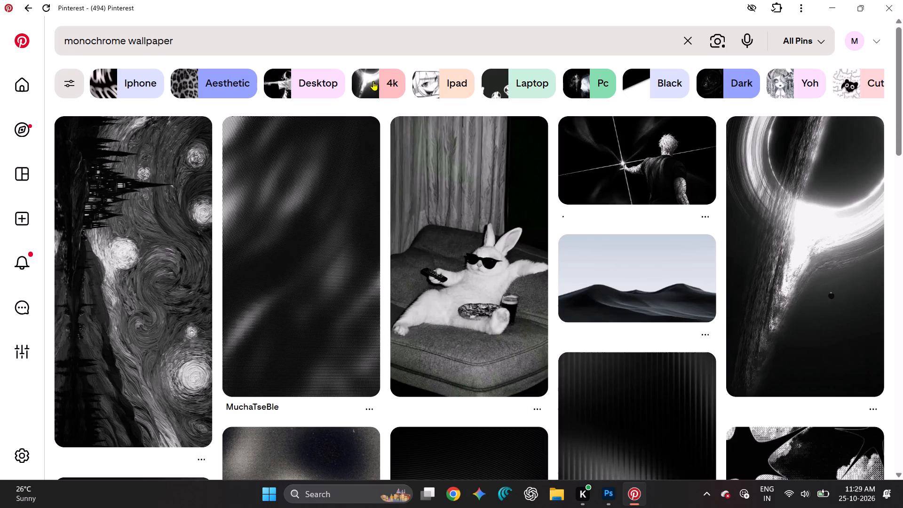
{"action": "scroll", "coordinate": [373, 81], "scroll_direction": "down", "scroll_amount": 7}
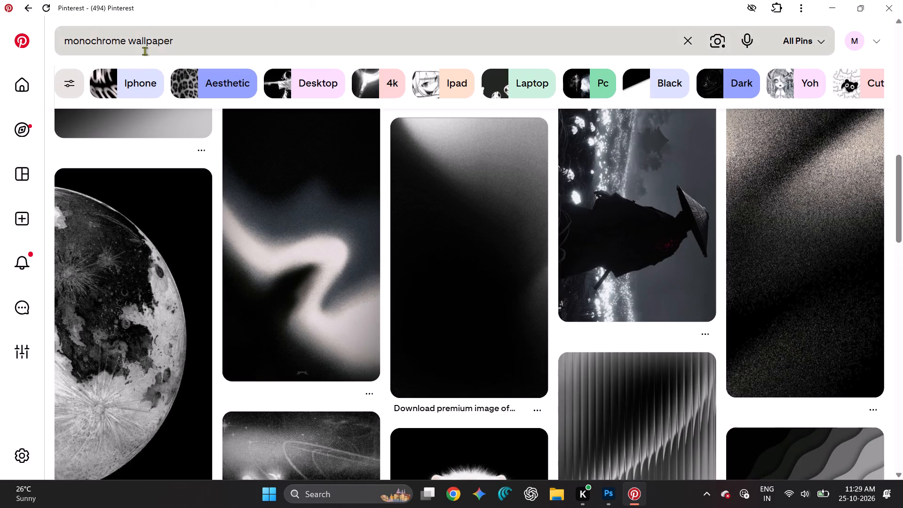
Search Pinterest for "purple wallpaper", browse the pins, and open the purple spider-web one with white mask eyes.
{"action": "left_click_drag", "start_coordinate": [201, 40], "coordinate": [49, 55]}
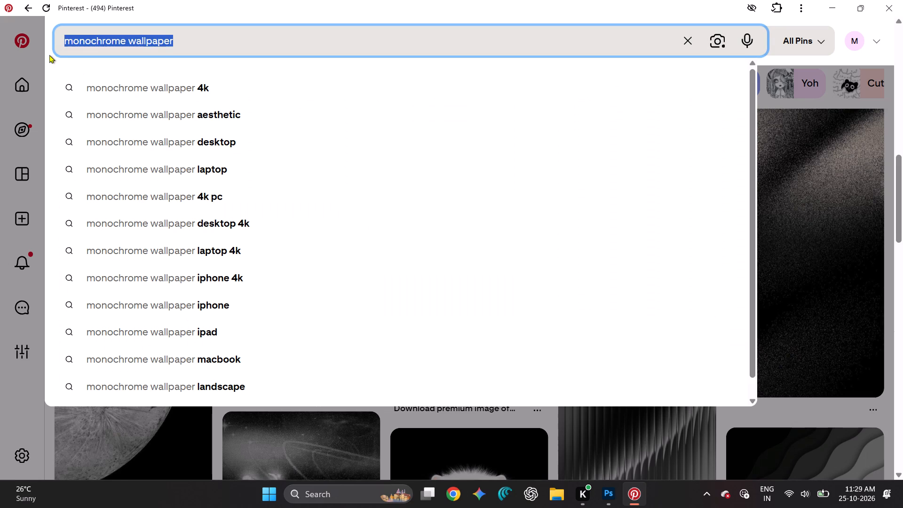
{"action": "type", "text": "purple"}
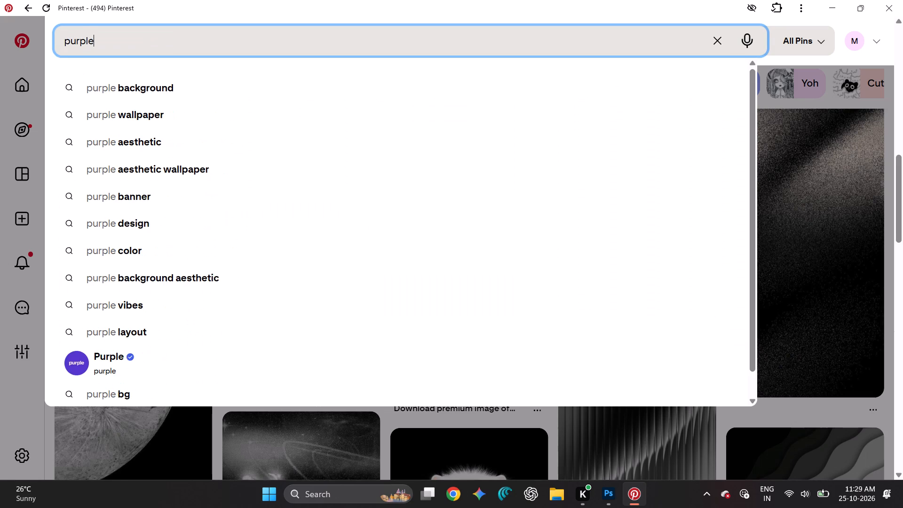
{"action": "left_click", "coordinate": [107, 117]}
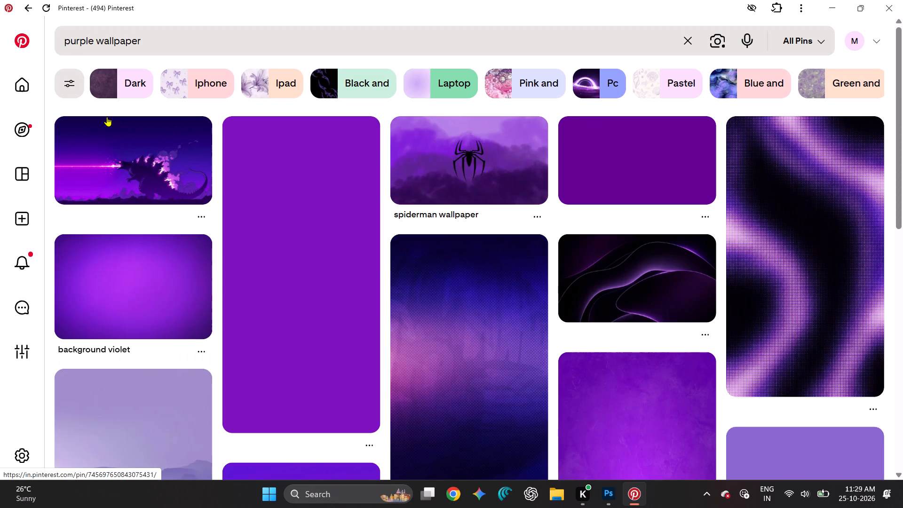
{"action": "scroll", "coordinate": [309, 242], "scroll_direction": "down", "scroll_amount": 3}
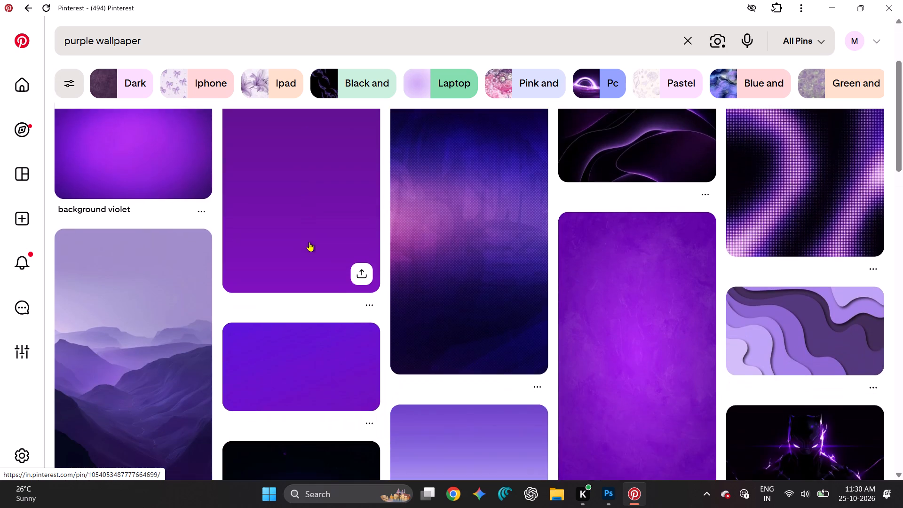
{"action": "scroll", "coordinate": [309, 242], "scroll_direction": "down", "scroll_amount": 4}
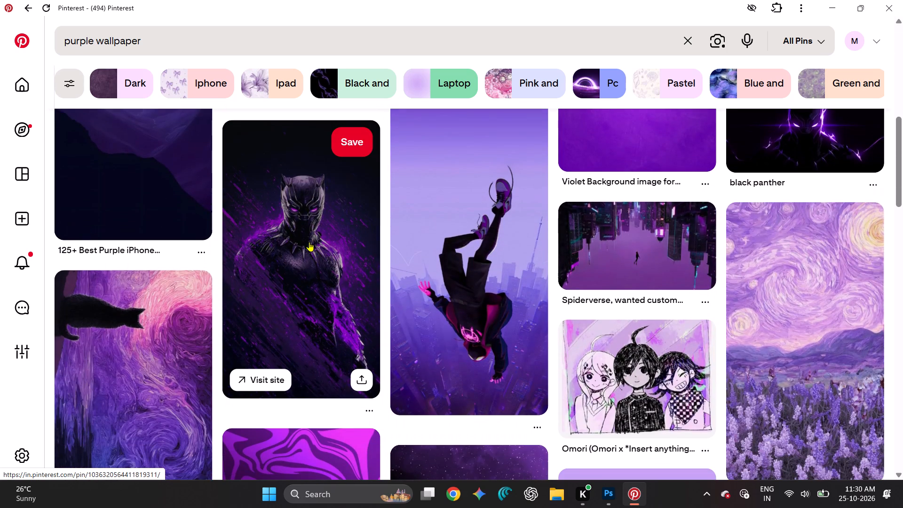
{"action": "scroll", "coordinate": [309, 242], "scroll_direction": "down", "scroll_amount": 5}
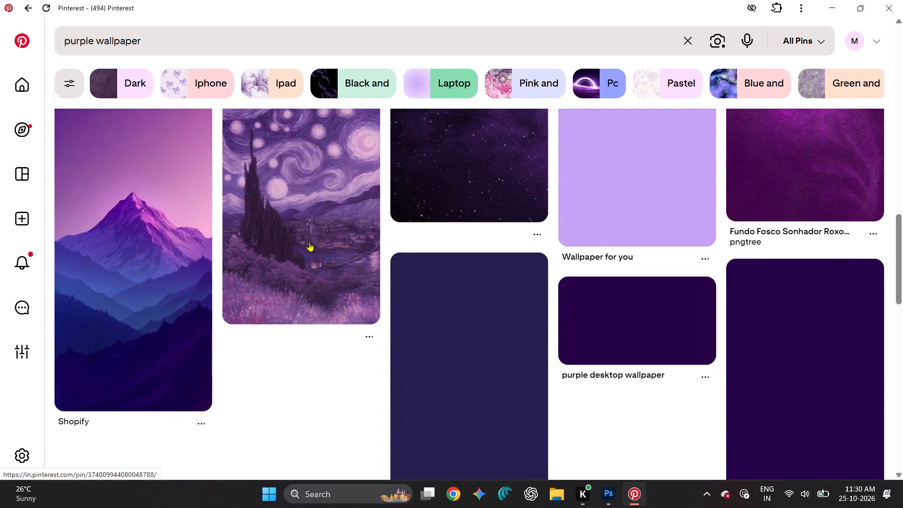
{"action": "scroll", "coordinate": [309, 242], "scroll_direction": "down", "scroll_amount": 4}
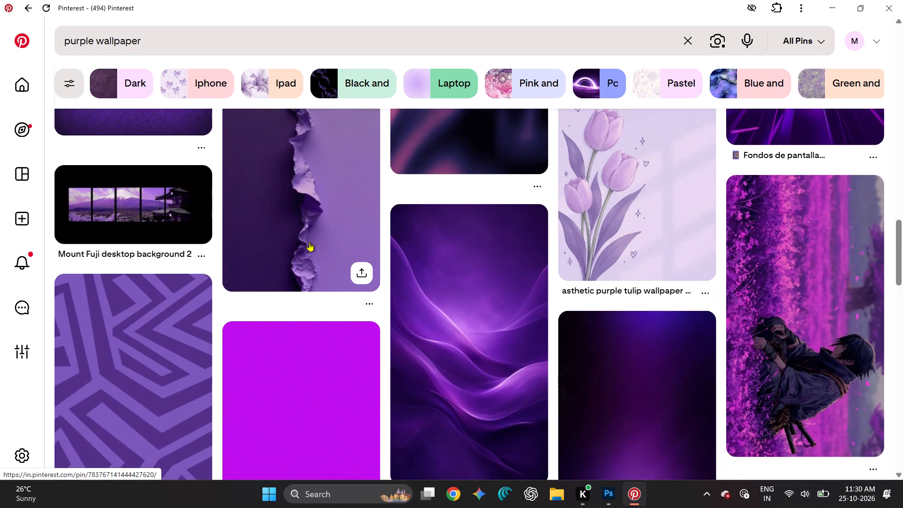
{"action": "scroll", "coordinate": [309, 242], "scroll_direction": "up", "scroll_amount": 1}
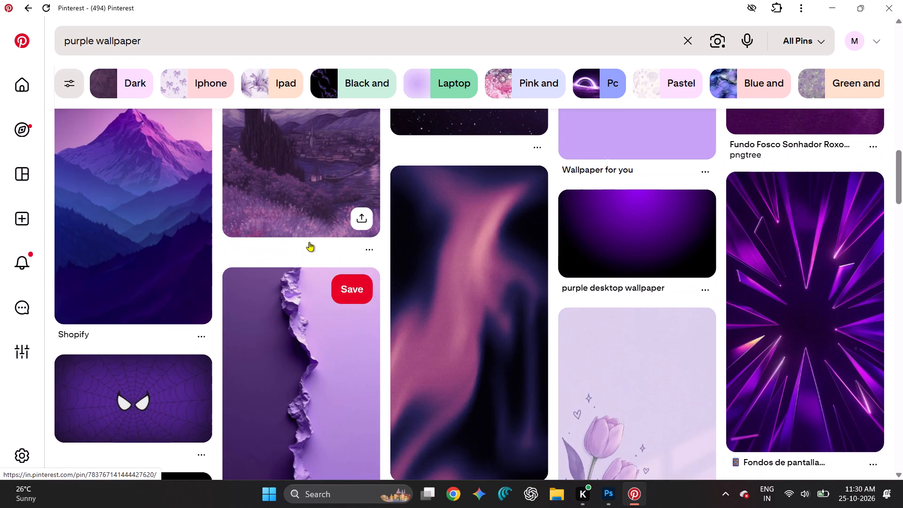
{"action": "left_click", "coordinate": [133, 419]}
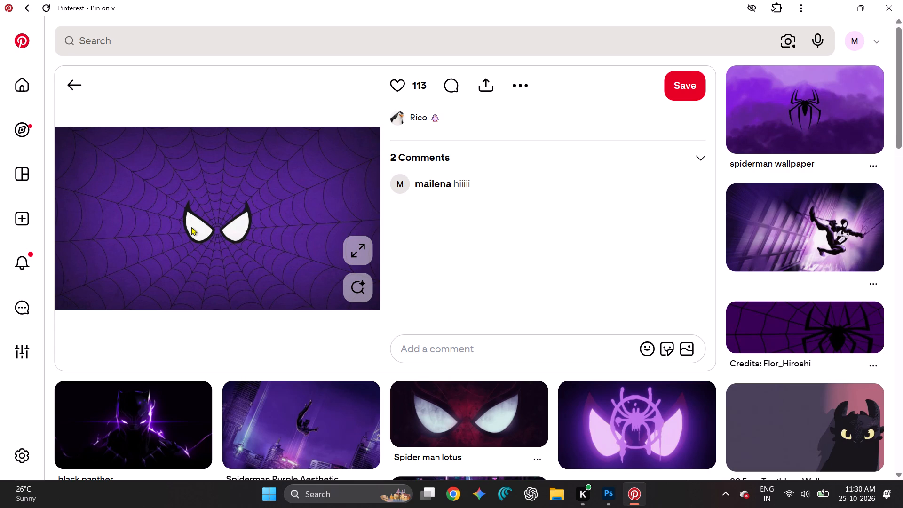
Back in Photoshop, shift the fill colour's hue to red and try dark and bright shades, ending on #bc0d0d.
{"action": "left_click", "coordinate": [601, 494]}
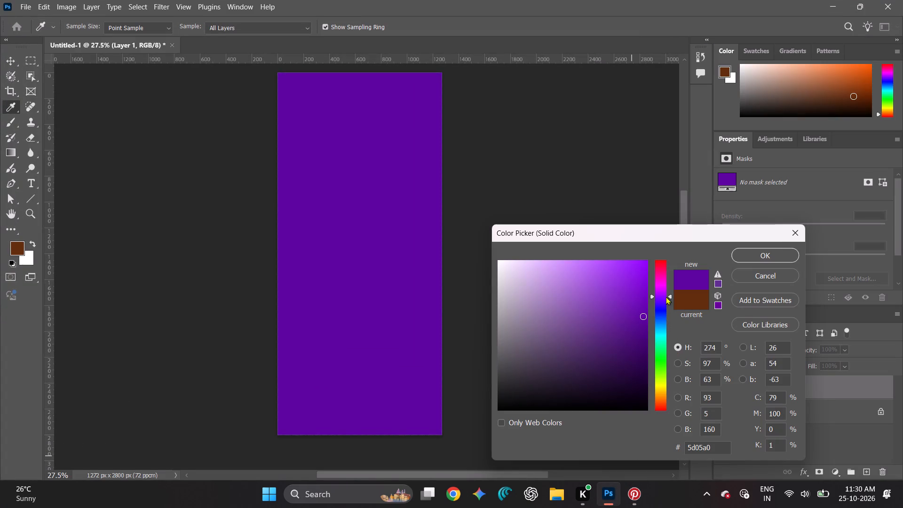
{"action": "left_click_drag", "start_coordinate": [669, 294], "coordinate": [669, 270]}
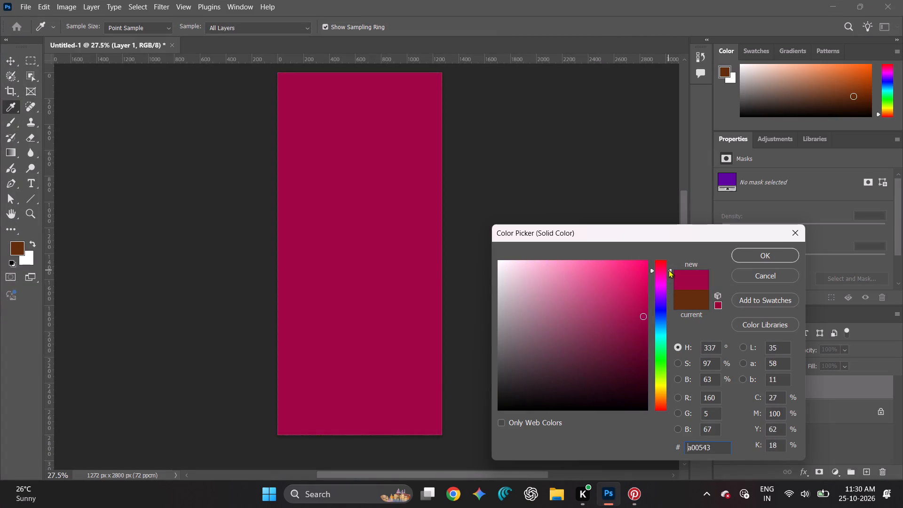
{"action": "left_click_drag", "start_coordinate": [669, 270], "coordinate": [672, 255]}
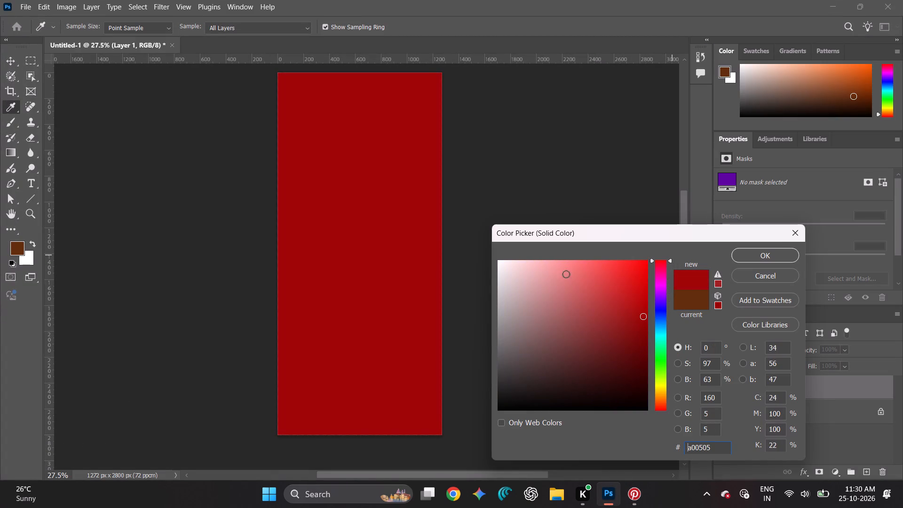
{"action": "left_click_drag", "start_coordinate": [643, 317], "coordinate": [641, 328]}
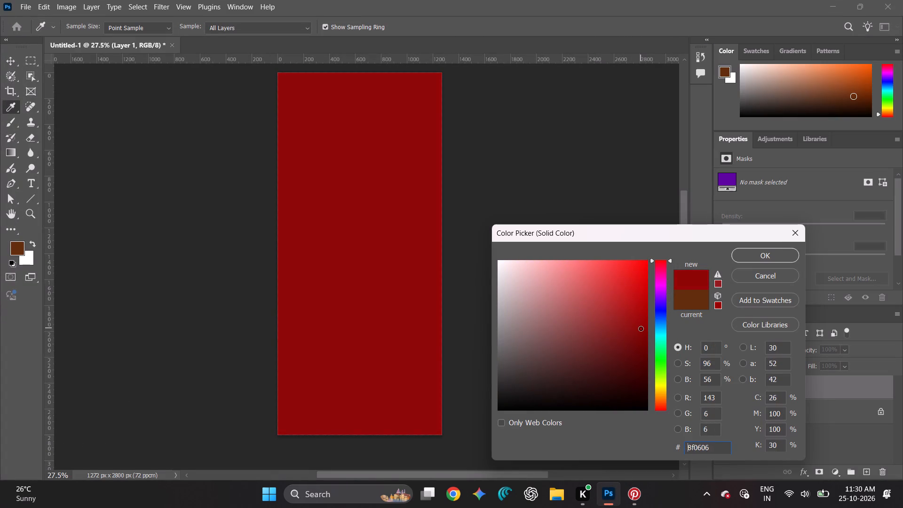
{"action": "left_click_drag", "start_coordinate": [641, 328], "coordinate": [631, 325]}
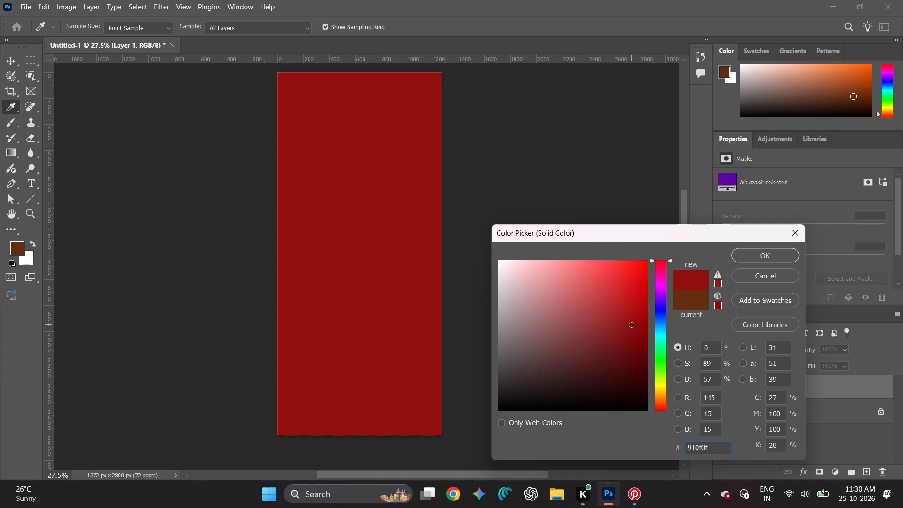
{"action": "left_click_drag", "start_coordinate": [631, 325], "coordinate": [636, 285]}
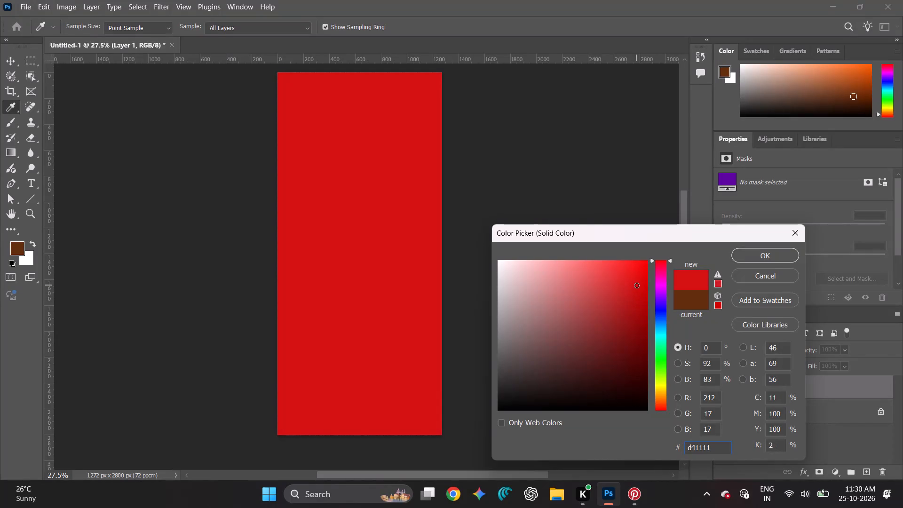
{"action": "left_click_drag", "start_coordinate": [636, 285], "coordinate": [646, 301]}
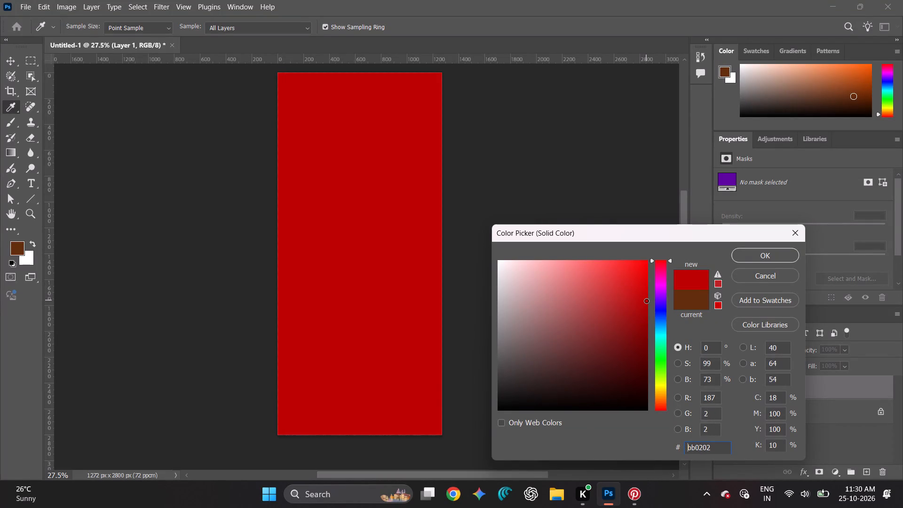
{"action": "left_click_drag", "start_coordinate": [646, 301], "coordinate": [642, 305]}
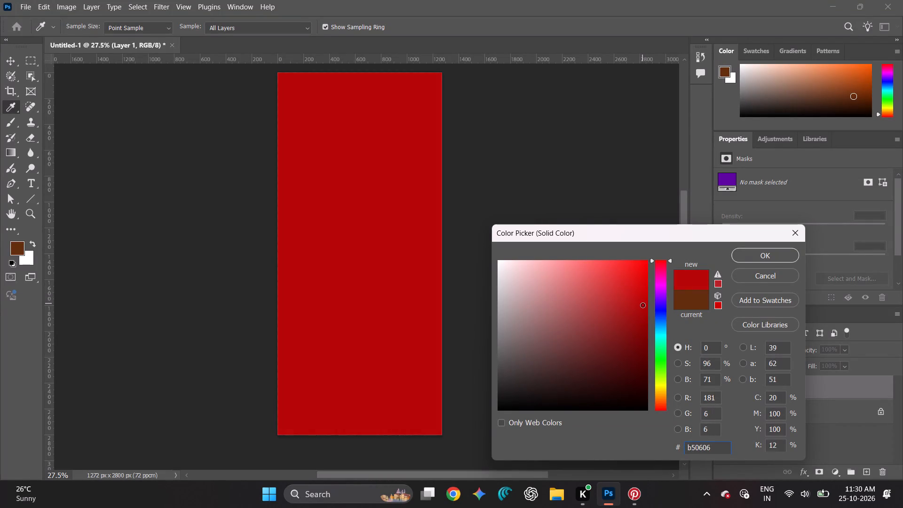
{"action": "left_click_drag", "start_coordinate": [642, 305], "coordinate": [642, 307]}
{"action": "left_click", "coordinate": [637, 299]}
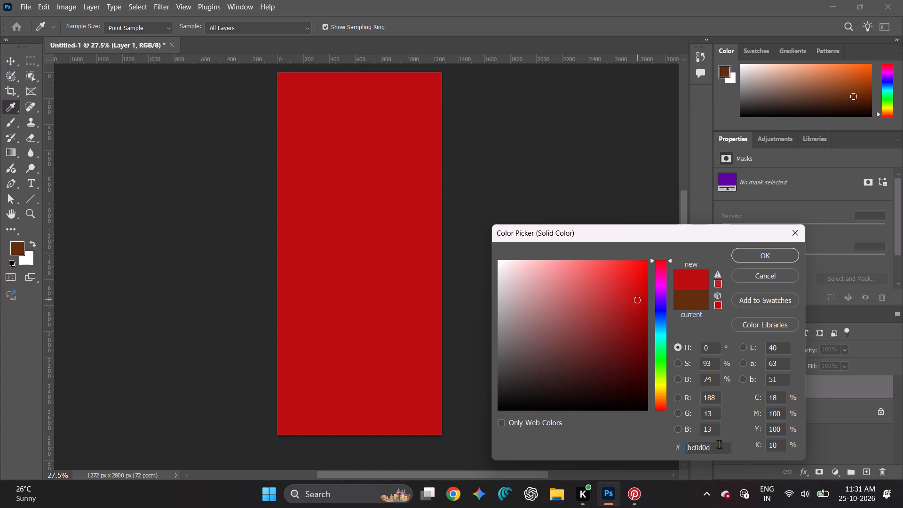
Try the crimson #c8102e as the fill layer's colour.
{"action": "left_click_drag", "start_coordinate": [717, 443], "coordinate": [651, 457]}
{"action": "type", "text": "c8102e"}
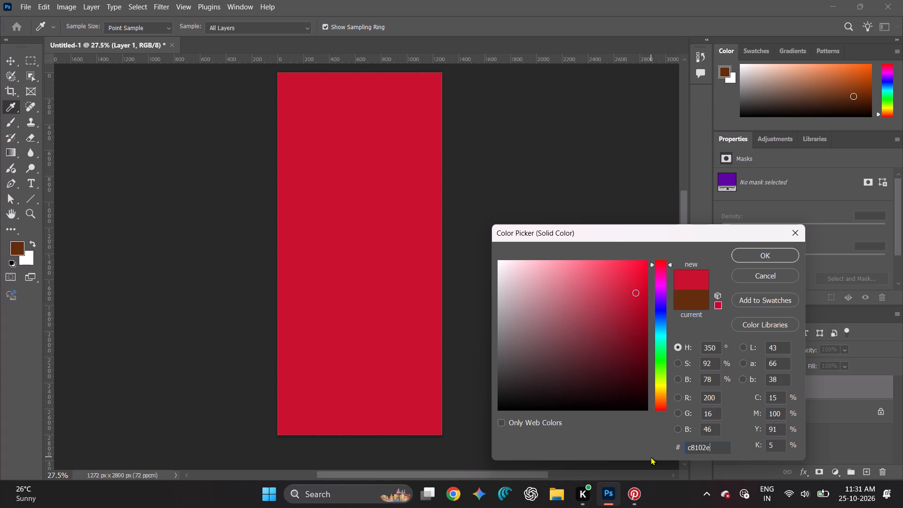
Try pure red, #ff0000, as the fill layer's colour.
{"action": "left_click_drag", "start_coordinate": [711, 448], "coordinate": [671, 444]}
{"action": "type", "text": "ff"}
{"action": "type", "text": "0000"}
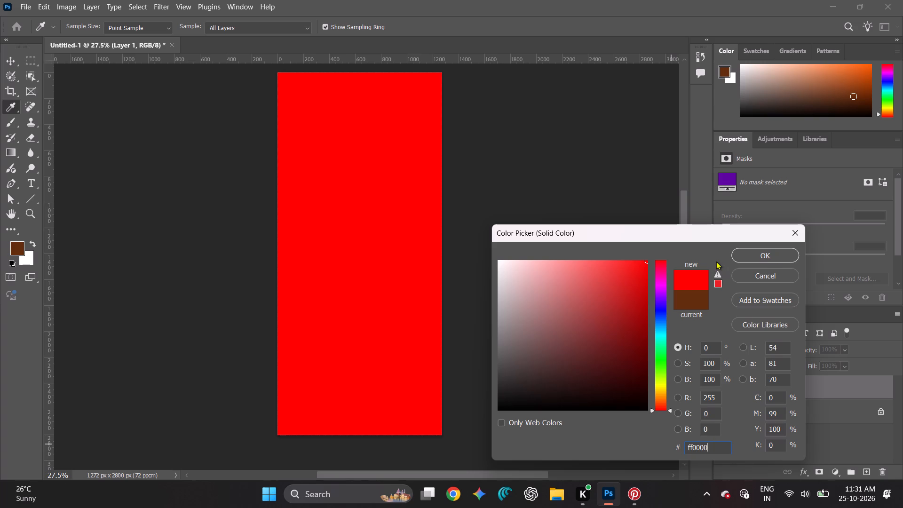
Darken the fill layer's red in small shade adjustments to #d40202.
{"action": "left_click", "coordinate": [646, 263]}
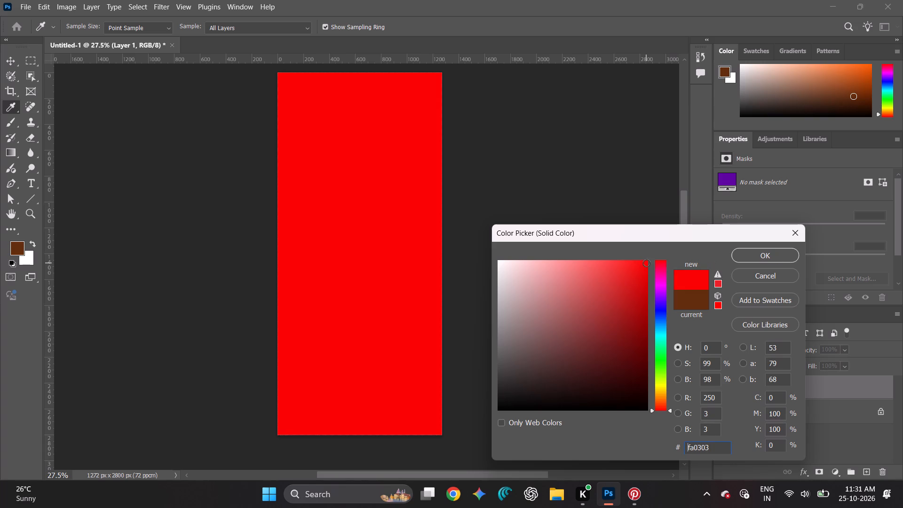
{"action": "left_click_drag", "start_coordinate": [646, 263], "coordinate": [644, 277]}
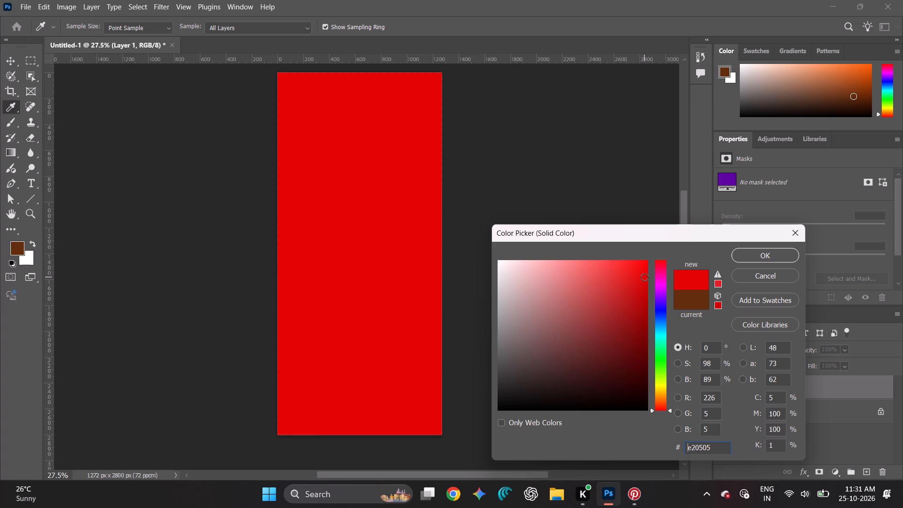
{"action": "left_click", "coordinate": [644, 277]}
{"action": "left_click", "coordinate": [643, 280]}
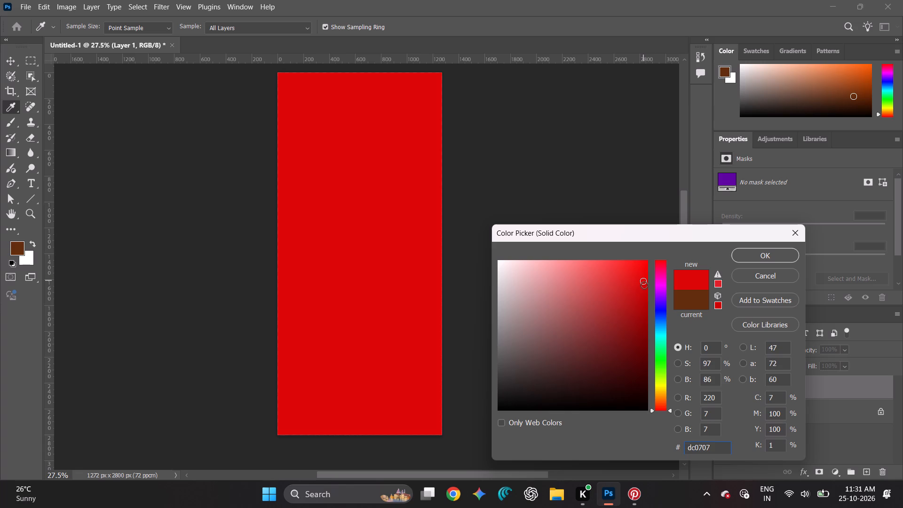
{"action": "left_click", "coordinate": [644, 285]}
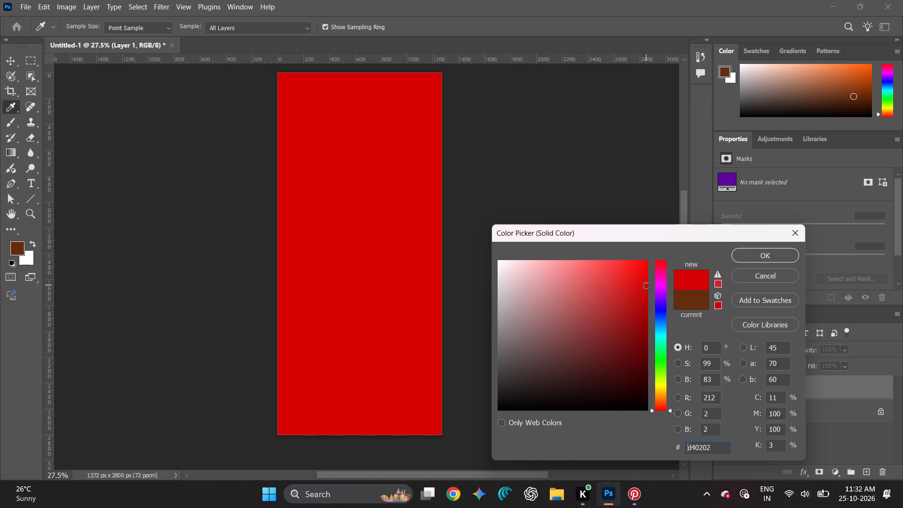
Set the fill layer's colour to the softer red #e23636.
{"action": "left_click_drag", "start_coordinate": [714, 442], "coordinate": [652, 459]}
{"action": "type", "text": "e23636"}
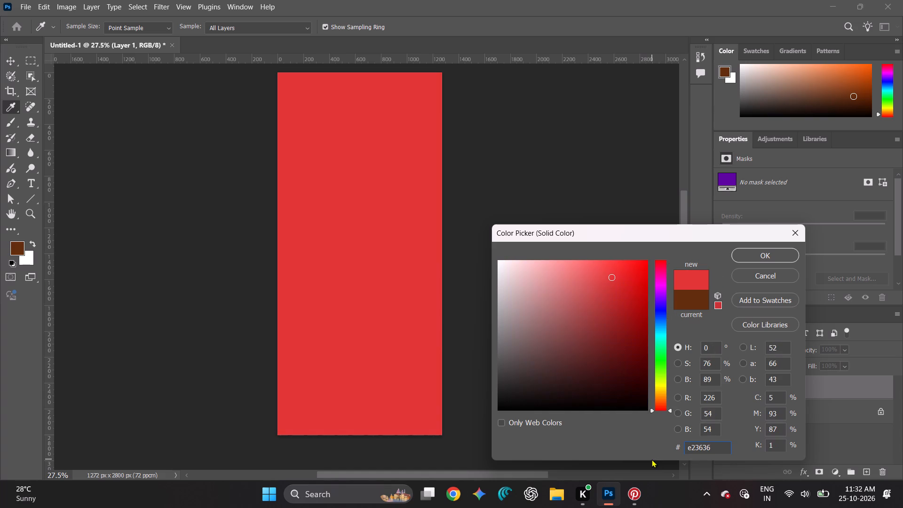
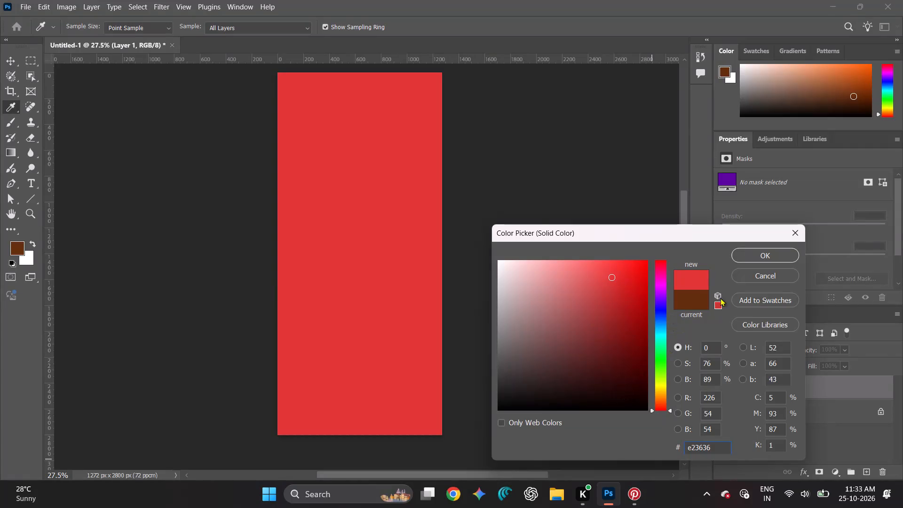
Darken the fill layer's red to #b1070b and apply it as the solid fill colour.
{"action": "left_click", "coordinate": [661, 261]}
{"action": "left_click_drag", "start_coordinate": [610, 279], "coordinate": [626, 280]}
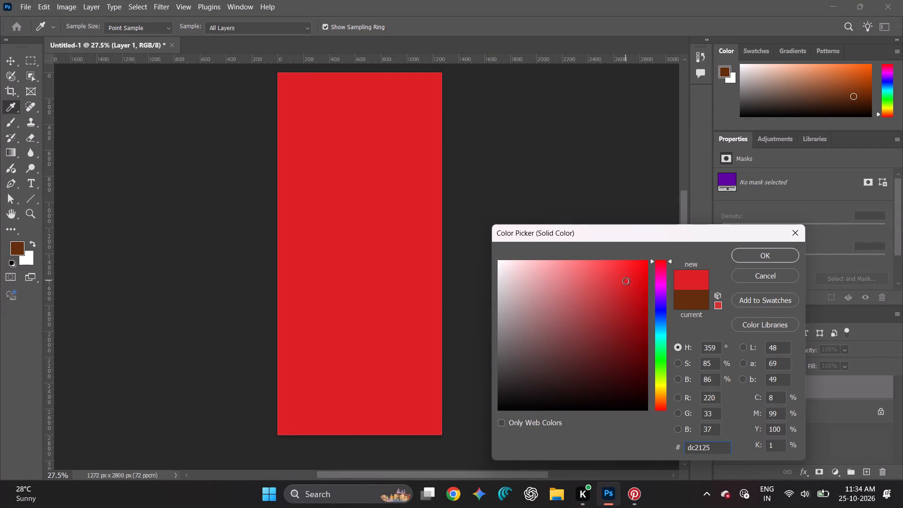
{"action": "left_click_drag", "start_coordinate": [626, 281], "coordinate": [636, 297]}
{"action": "left_click_drag", "start_coordinate": [636, 297], "coordinate": [643, 302]}
{"action": "left_click", "coordinate": [644, 302]}
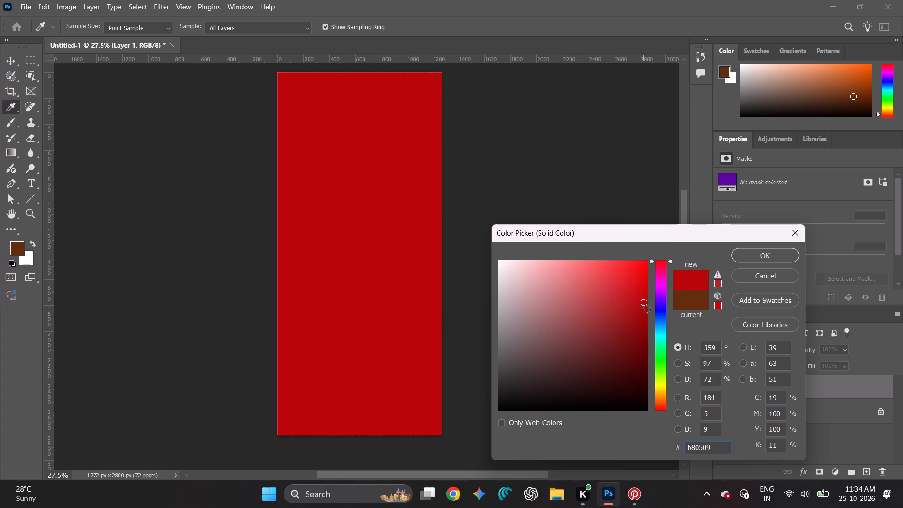
{"action": "left_click", "coordinate": [644, 309]}
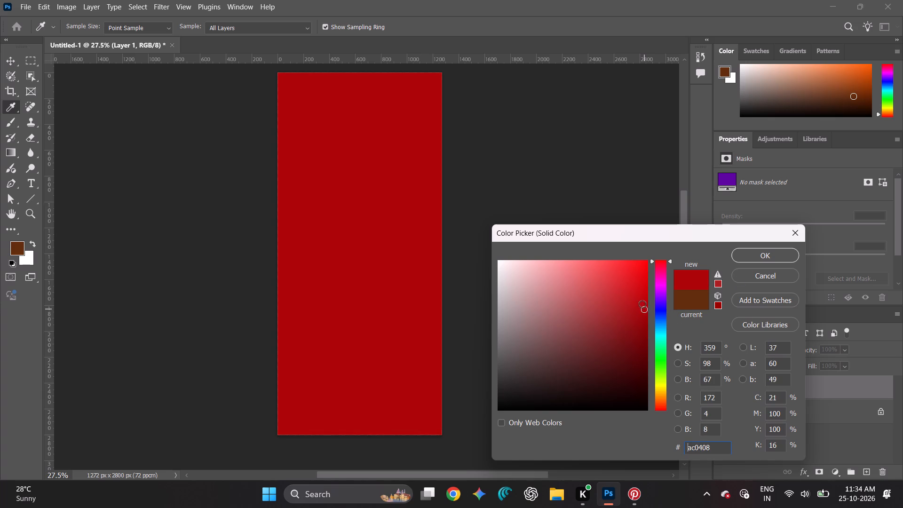
{"action": "left_click", "coordinate": [642, 304]}
{"action": "left_click", "coordinate": [648, 308]}
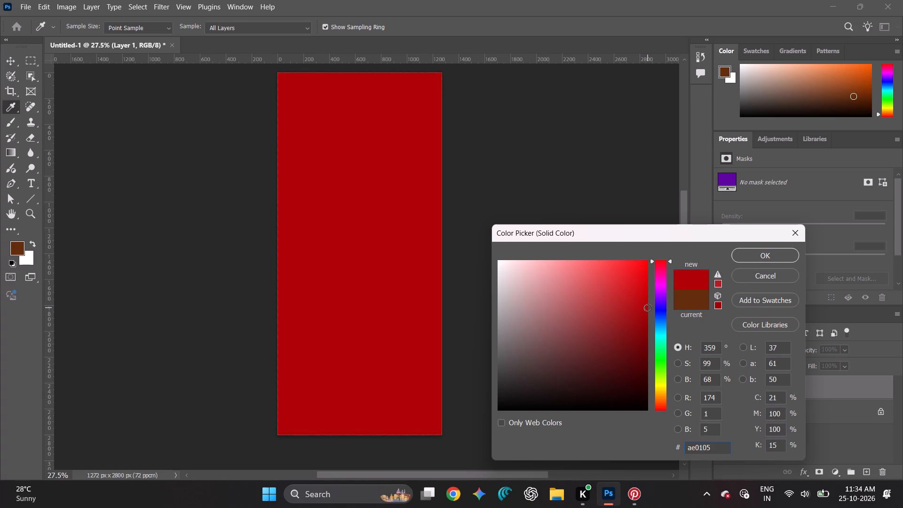
{"action": "left_click", "coordinate": [644, 306]}
{"action": "left_click", "coordinate": [642, 306]}
{"action": "left_click", "coordinate": [747, 251]}
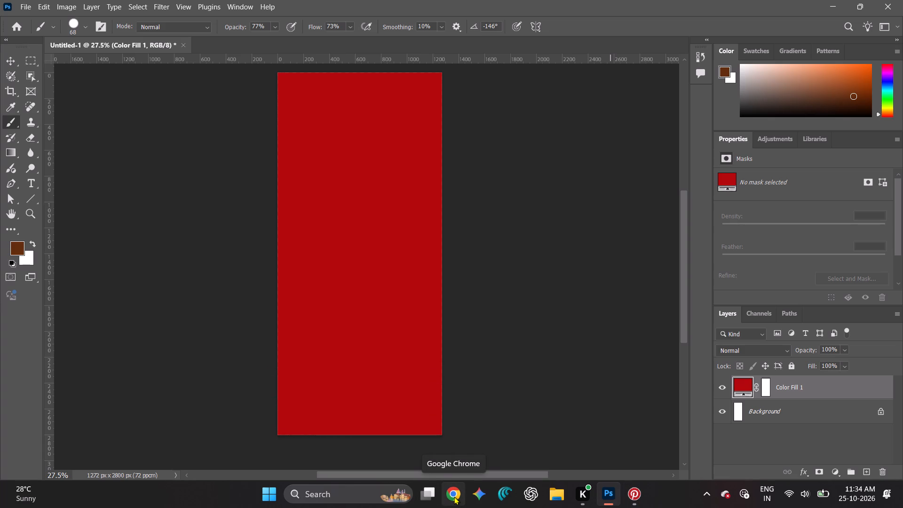
Switch to Chrome and search Google for "black spider web png".
{"action": "left_click", "coordinate": [454, 496]}
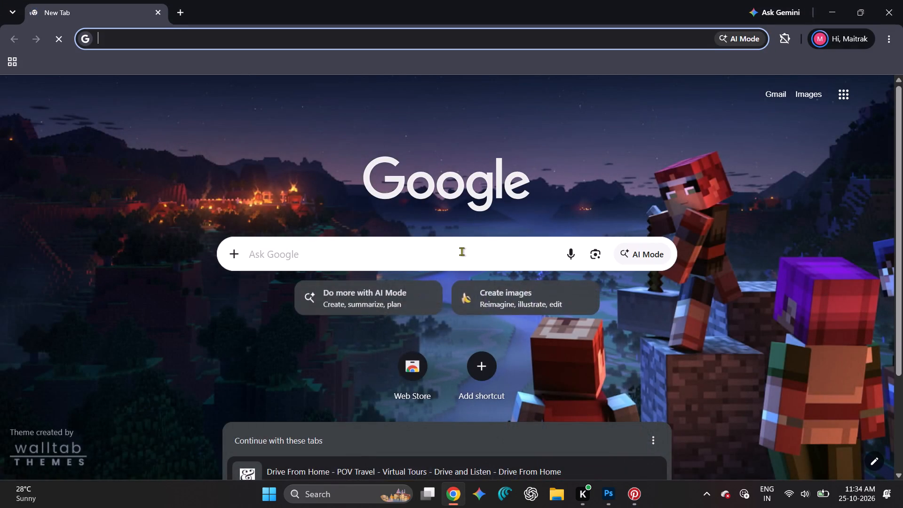
{"action": "left_click", "coordinate": [461, 251]}
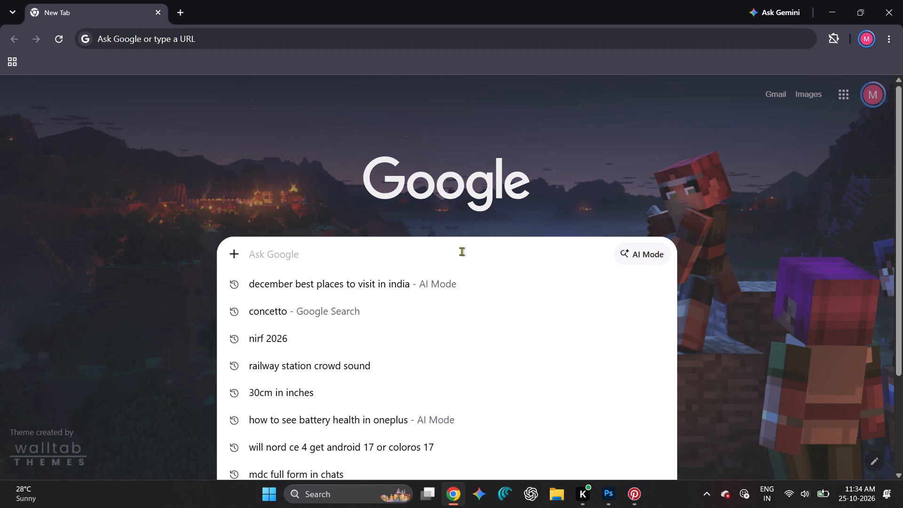
{"action": "type", "text": "we"}
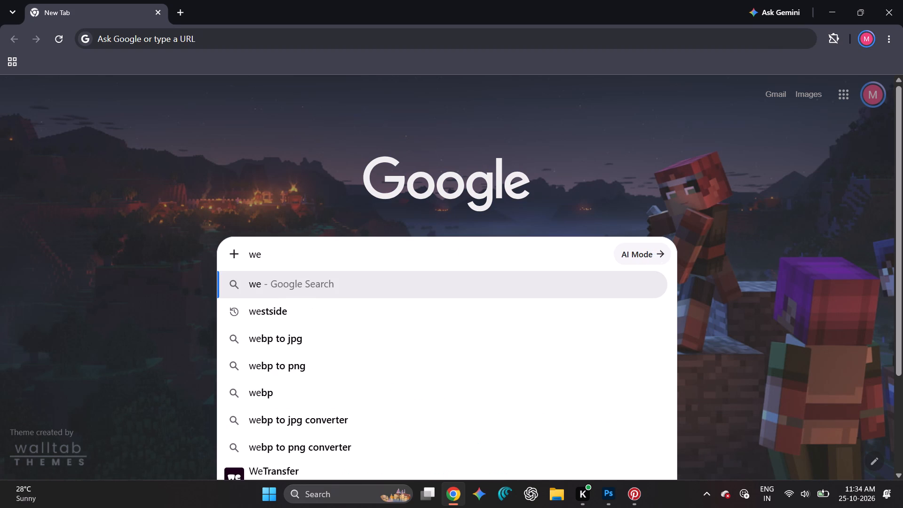
{"action": "key", "text": "BackSpace"}
{"action": "key", "text": "BackSpace"}
{"action": "key", "text": "BackSpace"}
{"action": "type", "text": "black"}
{"action": "key", "text": "space"}
{"action": "type", "text": "spifr"}
{"action": "key", "text": "BackSpace"}
{"action": "key", "text": "BackSpace"}
{"action": "key", "text": "d"}
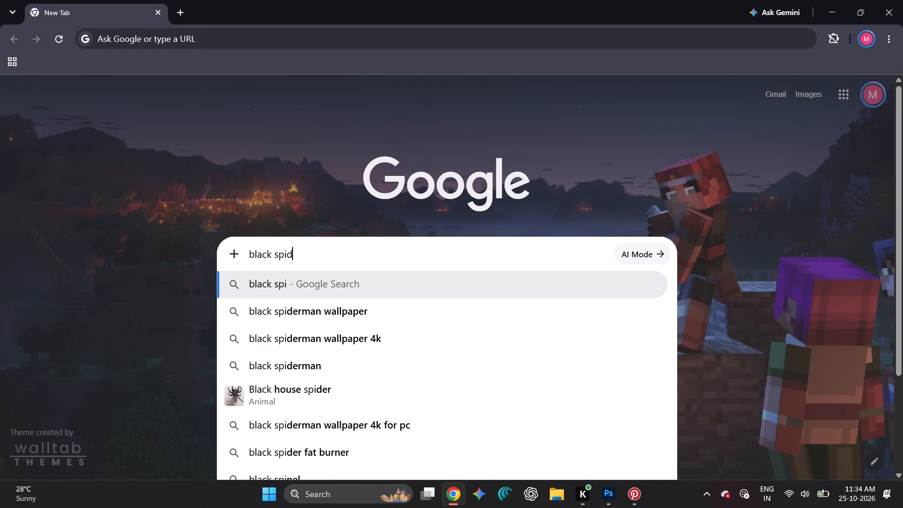
{"action": "key", "text": "BackSpace"}
{"action": "type", "text": "er"}
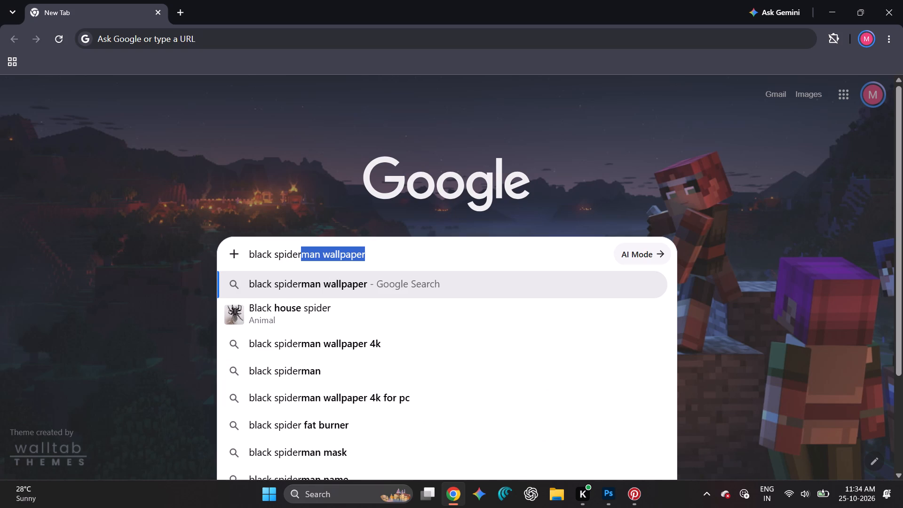
{"action": "key", "text": "space"}
{"action": "type", "text": "web"}
{"action": "key", "text": "space"}
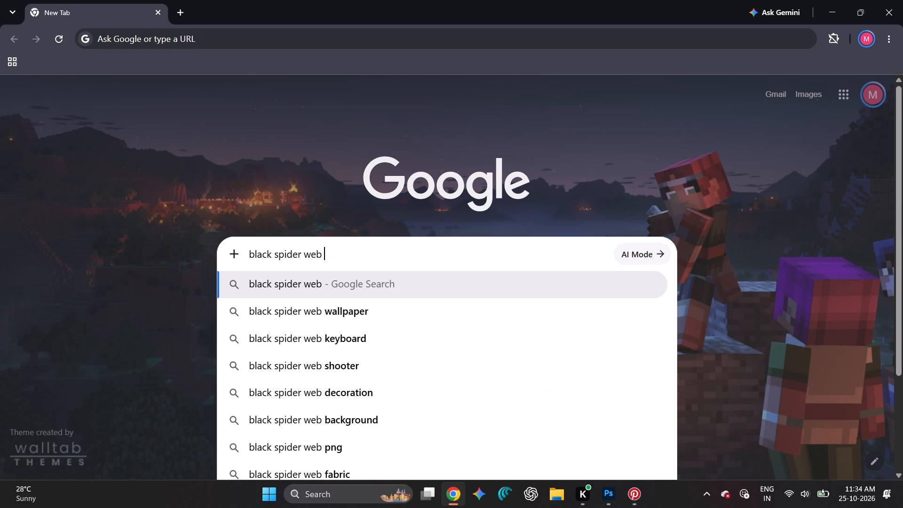
{"action": "type", "text": "png"}
{"action": "key", "text": "Return"}
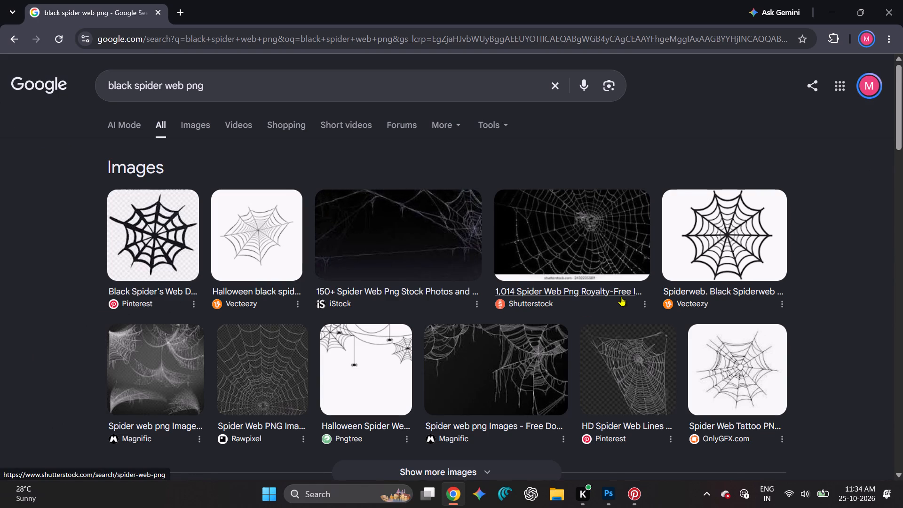
Browse images related to the Vecteezy black spiderweb and copy the Free SVG stylized spider web image.
{"action": "left_click", "coordinate": [733, 231]}
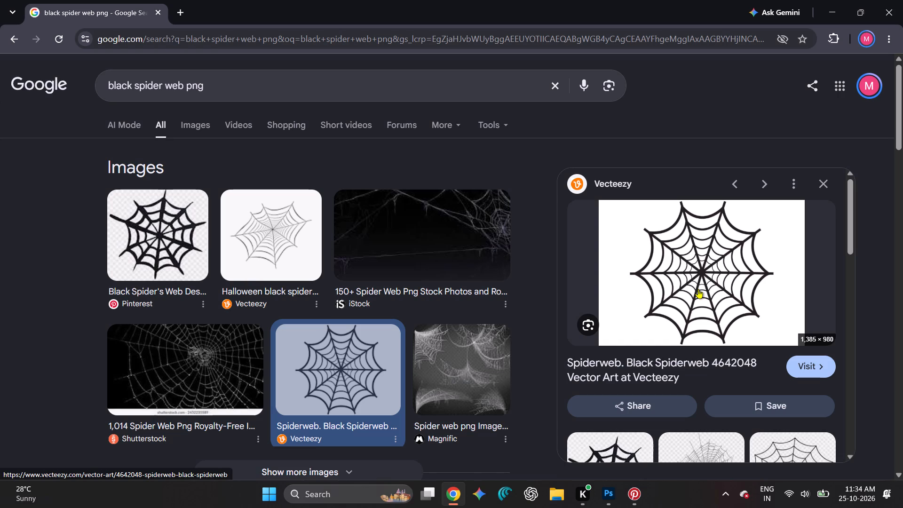
{"action": "scroll", "coordinate": [698, 289], "scroll_direction": "down", "scroll_amount": 4}
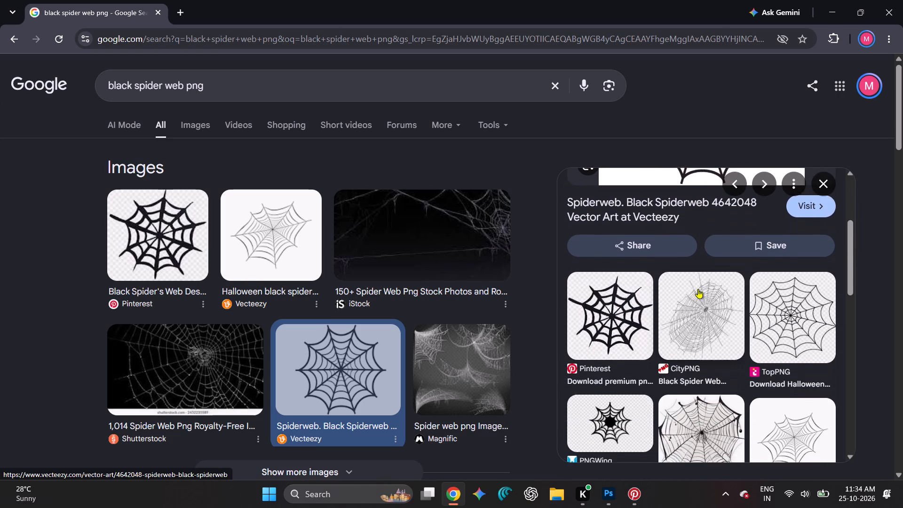
{"action": "scroll", "coordinate": [698, 289], "scroll_direction": "down", "scroll_amount": 3}
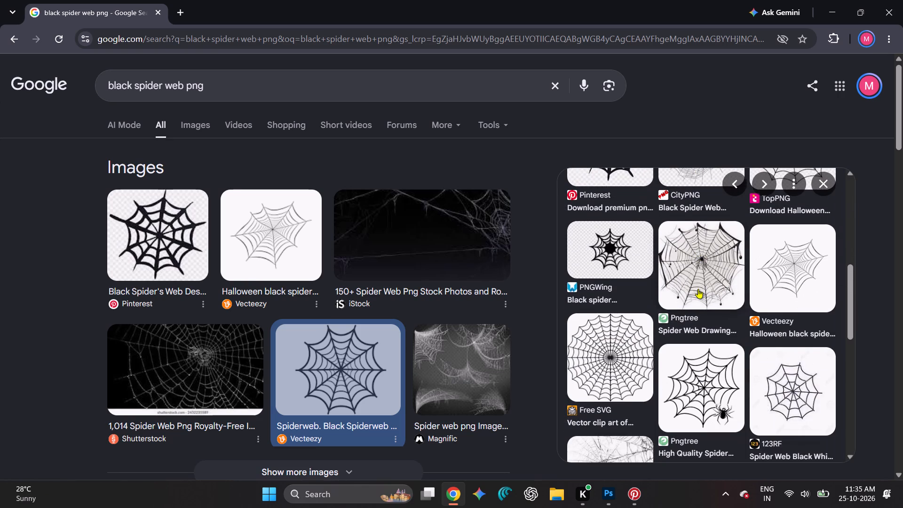
{"action": "scroll", "coordinate": [698, 289], "scroll_direction": "down", "scroll_amount": 2}
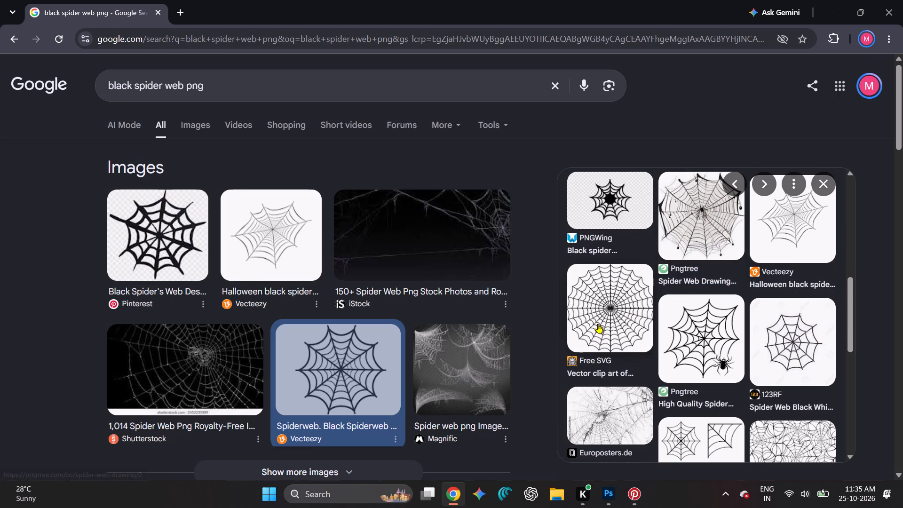
{"action": "left_click", "coordinate": [598, 324]}
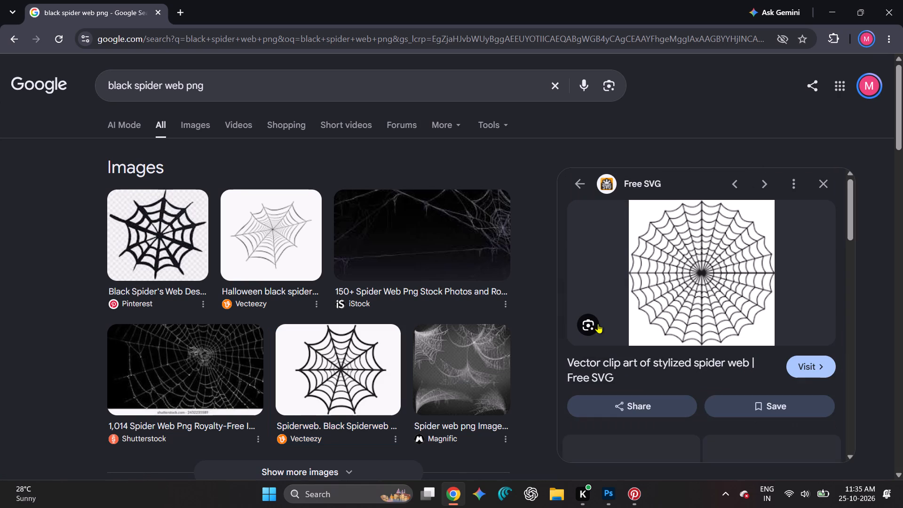
{"action": "right_click", "coordinate": [706, 269]}
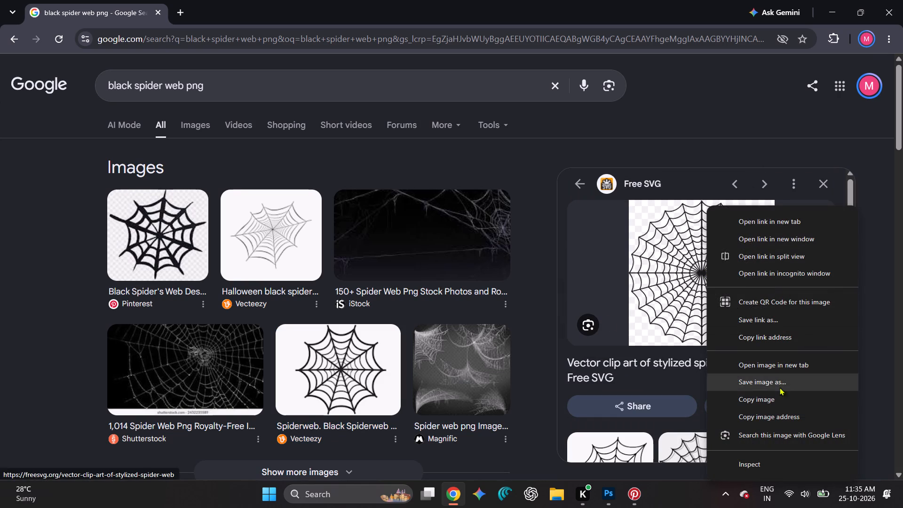
{"action": "left_click", "coordinate": [779, 397]}
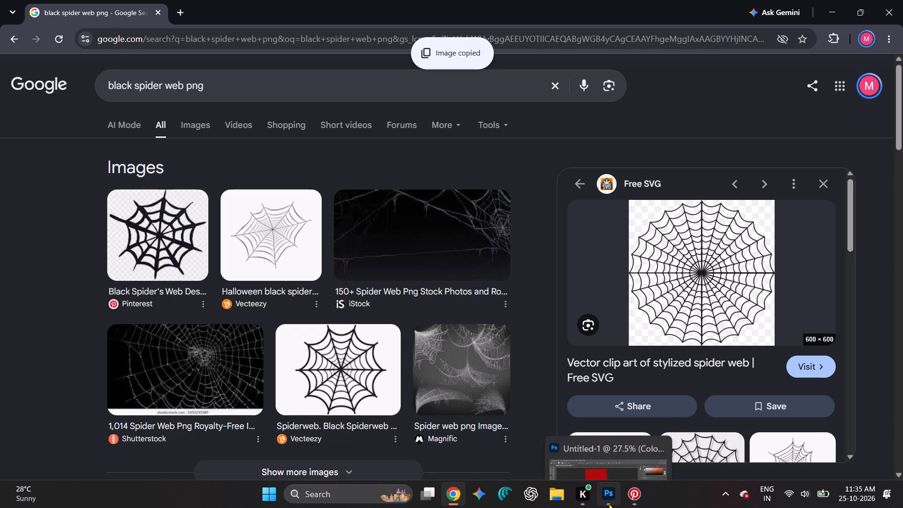
Switch to Photoshop and paste the copied spider web above the red fill layer.
{"action": "left_click", "coordinate": [609, 503]}
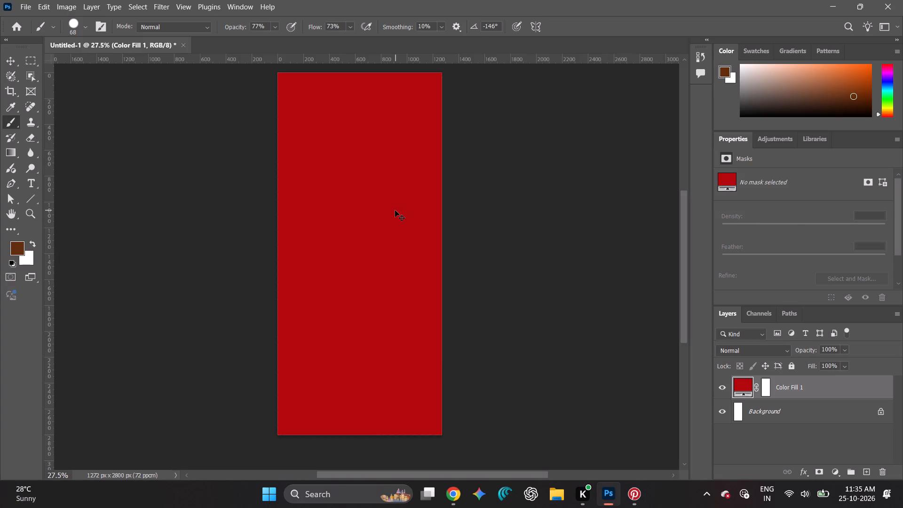
{"action": "key", "text": "ctrl+v"}
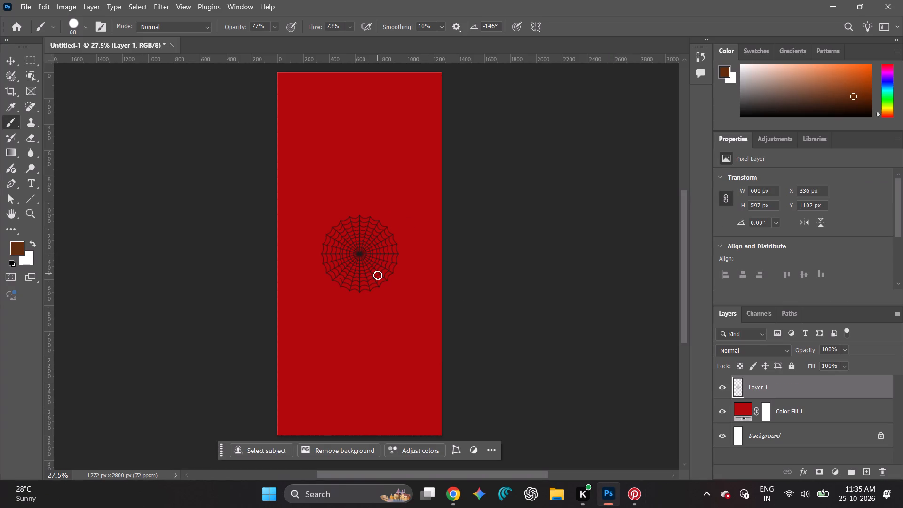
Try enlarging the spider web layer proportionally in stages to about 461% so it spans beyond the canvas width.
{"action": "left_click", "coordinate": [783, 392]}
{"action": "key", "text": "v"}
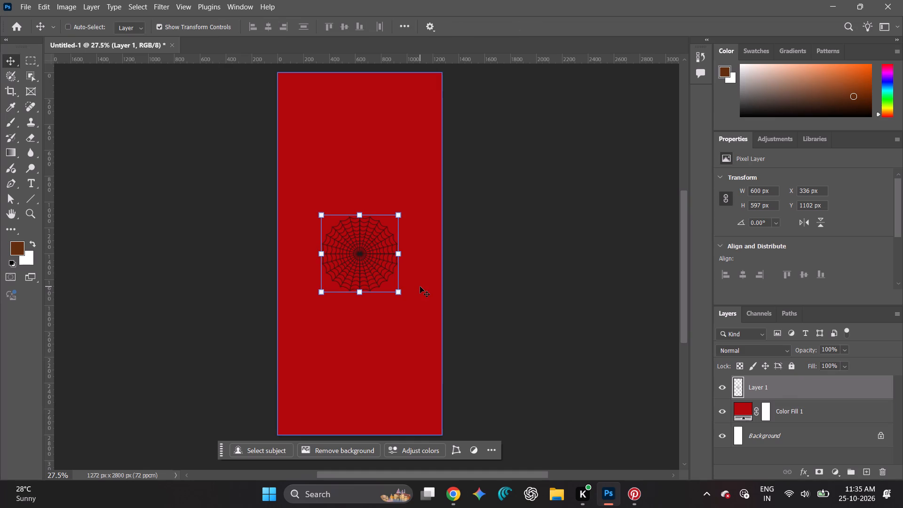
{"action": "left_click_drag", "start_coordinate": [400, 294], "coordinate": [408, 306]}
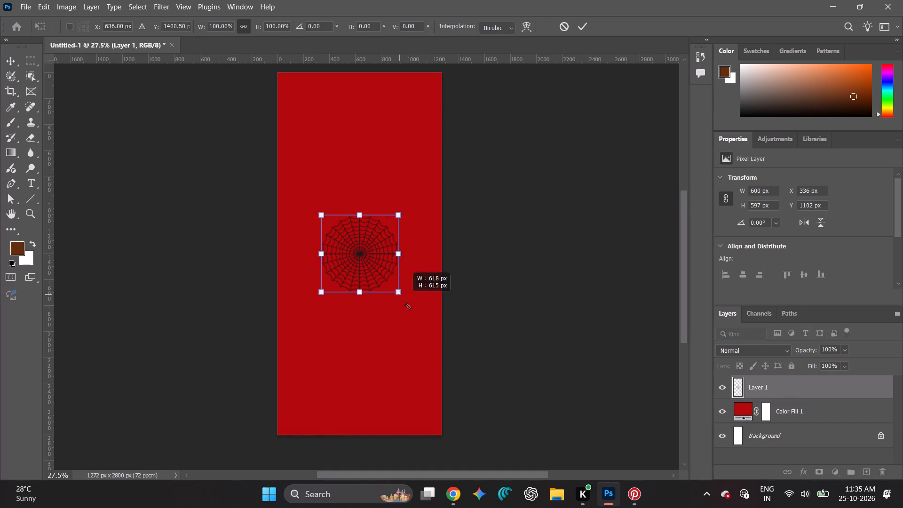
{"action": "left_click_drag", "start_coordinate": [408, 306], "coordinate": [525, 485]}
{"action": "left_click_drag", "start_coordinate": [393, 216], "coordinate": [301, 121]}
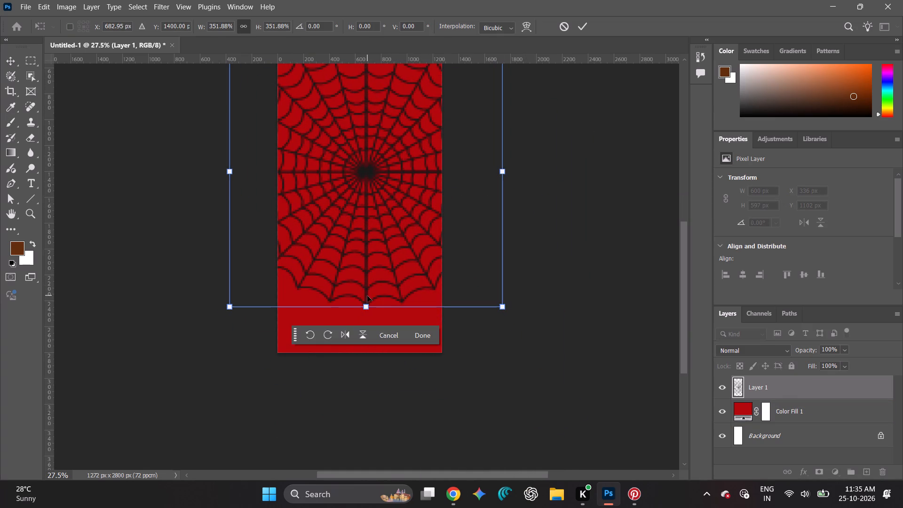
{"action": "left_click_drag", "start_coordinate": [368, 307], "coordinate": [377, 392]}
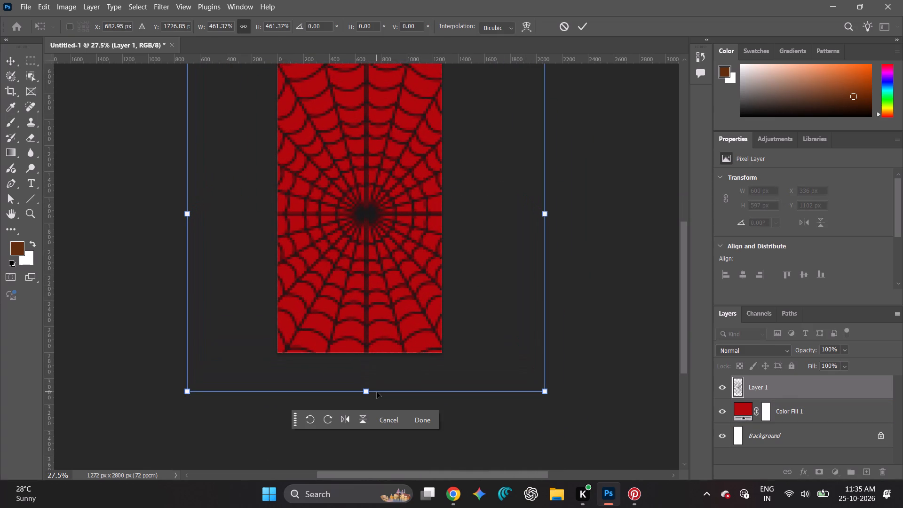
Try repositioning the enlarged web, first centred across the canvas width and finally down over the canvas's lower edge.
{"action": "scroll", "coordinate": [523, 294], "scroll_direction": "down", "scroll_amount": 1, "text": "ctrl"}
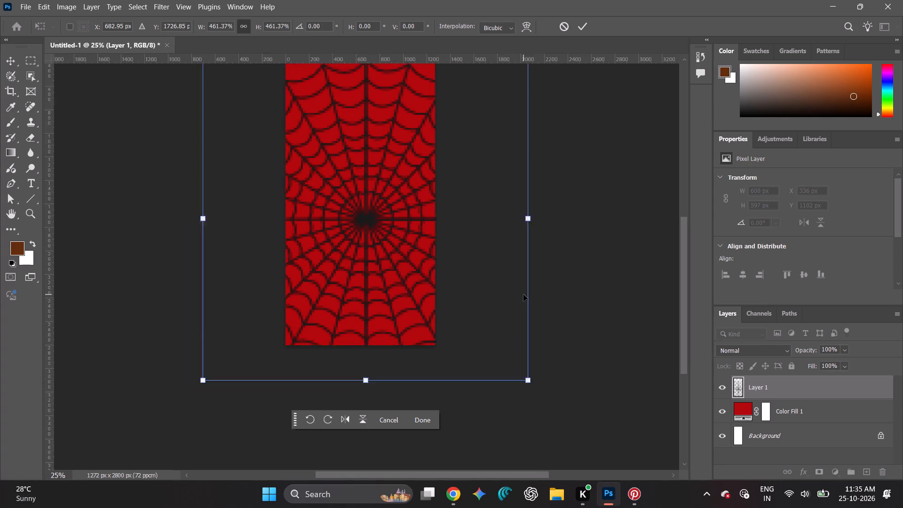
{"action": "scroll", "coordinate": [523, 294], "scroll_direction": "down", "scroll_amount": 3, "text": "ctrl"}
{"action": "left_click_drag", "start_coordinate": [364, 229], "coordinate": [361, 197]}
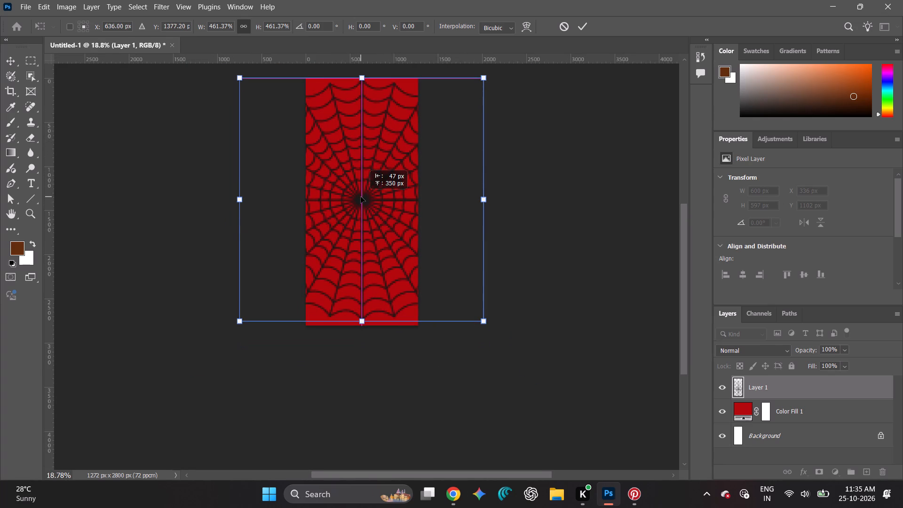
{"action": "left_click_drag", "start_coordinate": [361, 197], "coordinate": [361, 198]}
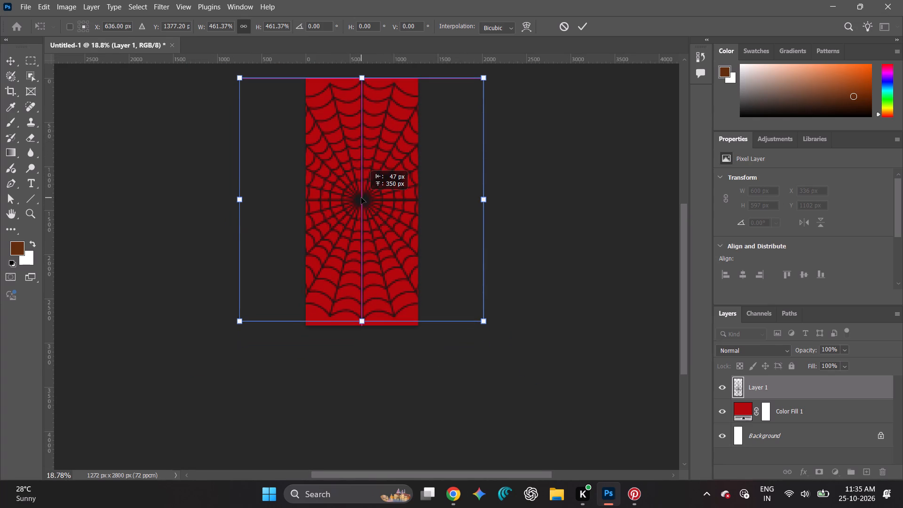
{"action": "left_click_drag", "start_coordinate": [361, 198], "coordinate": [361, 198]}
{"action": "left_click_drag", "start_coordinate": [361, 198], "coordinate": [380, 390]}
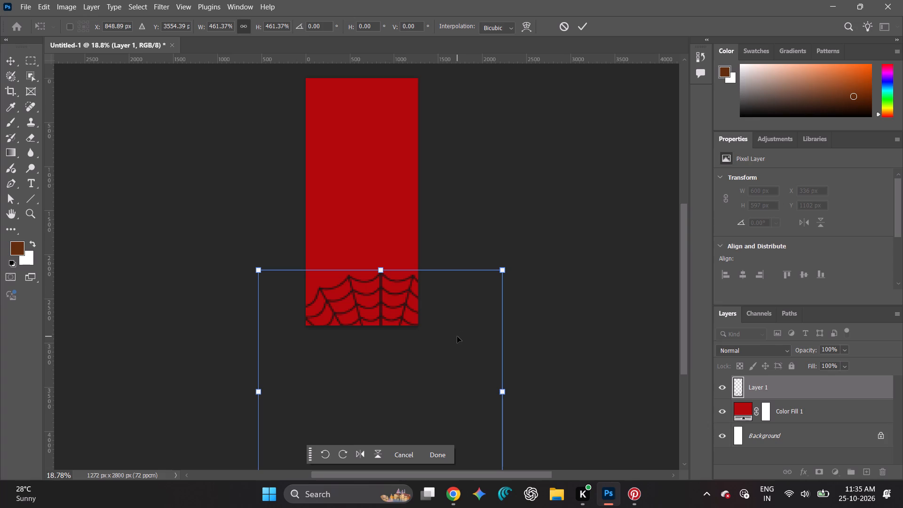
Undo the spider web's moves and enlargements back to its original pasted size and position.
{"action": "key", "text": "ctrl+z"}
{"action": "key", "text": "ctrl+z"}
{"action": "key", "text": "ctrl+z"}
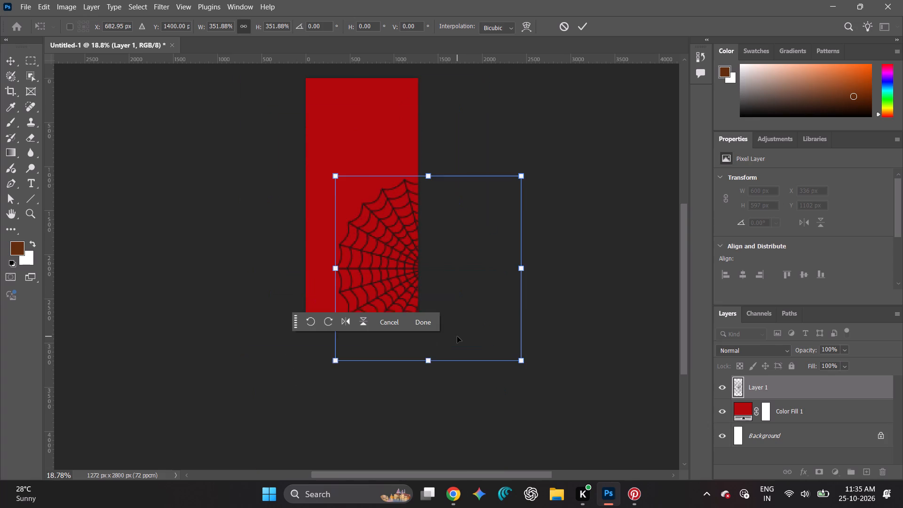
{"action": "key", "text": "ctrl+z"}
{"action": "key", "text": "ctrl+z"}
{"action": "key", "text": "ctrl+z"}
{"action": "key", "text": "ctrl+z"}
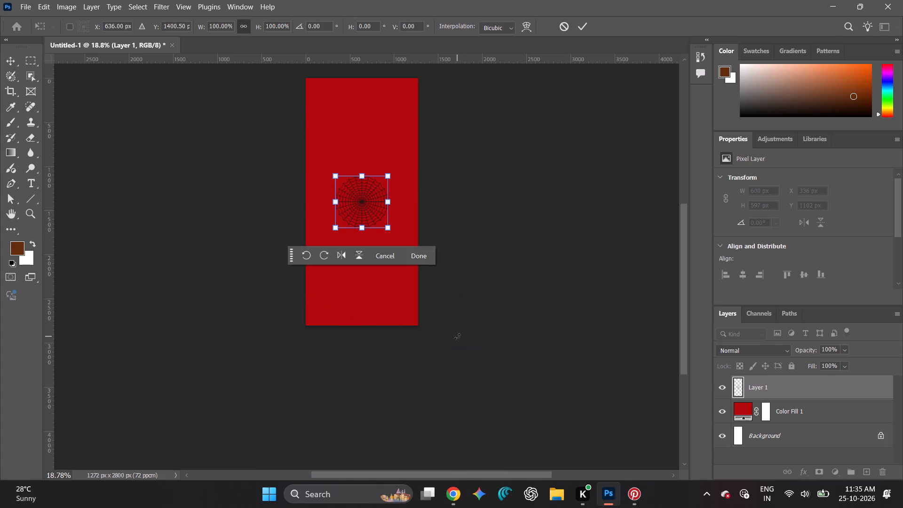
Delete the pasted spider web layer, leaving only the colour fill layer above the background.
{"action": "left_click", "coordinate": [542, 329]}
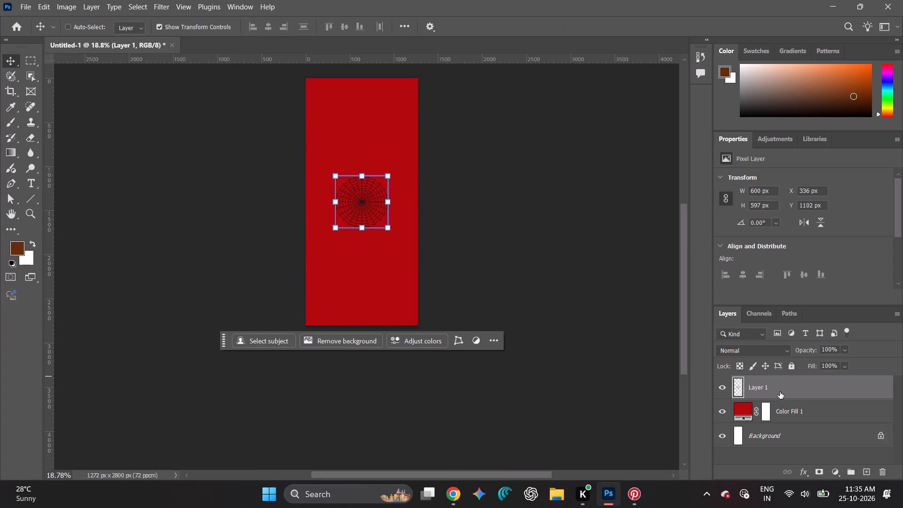
{"action": "right_click", "coordinate": [780, 392]}
{"action": "left_click", "coordinate": [853, 139]}
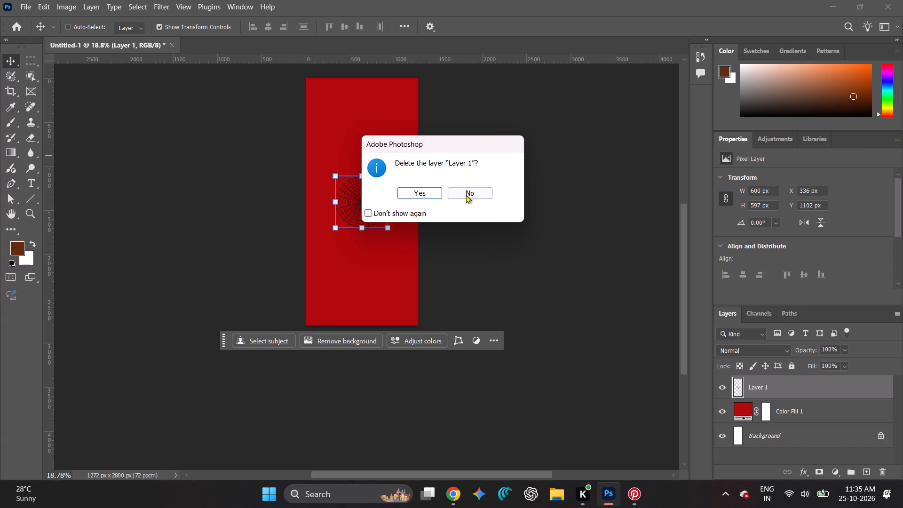
{"action": "left_click", "coordinate": [410, 190]}
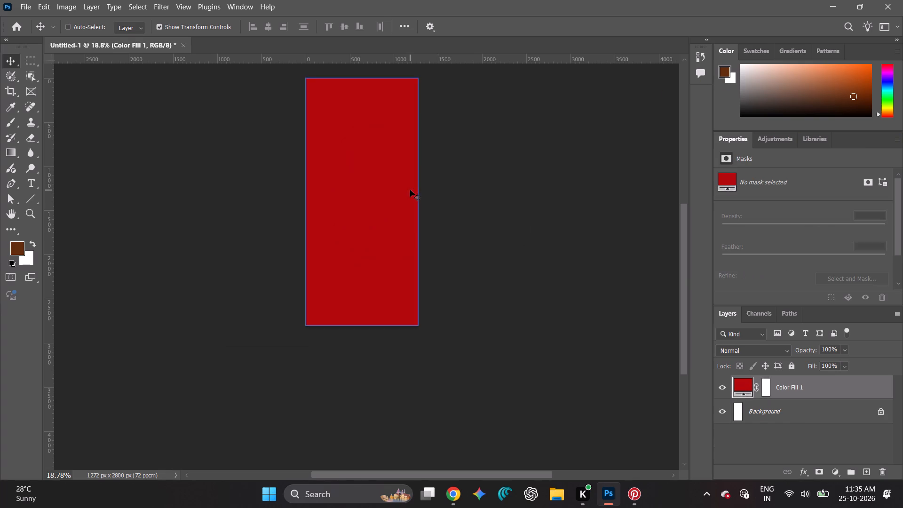
Recolour the solid colour fill layer from red to a vivid purple, #8005b9.
{"action": "left_click", "coordinate": [769, 385]}
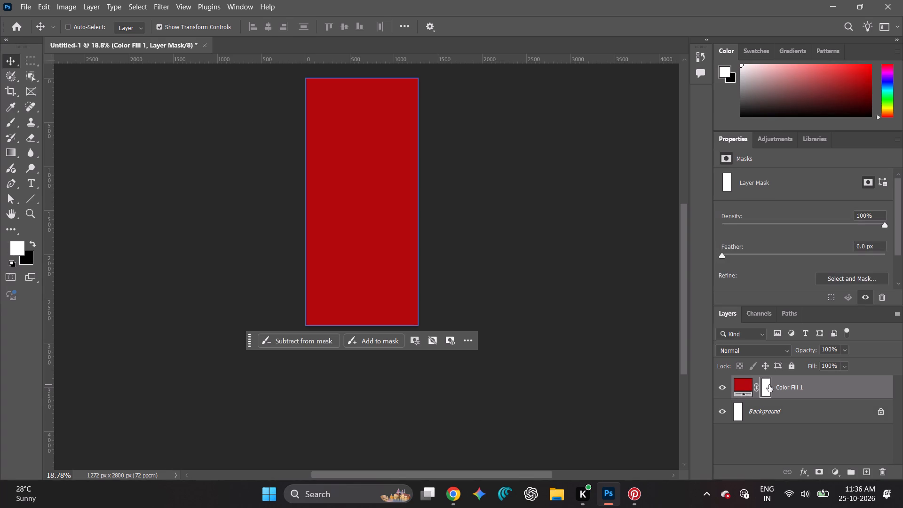
{"action": "left_click", "coordinate": [743, 386]}
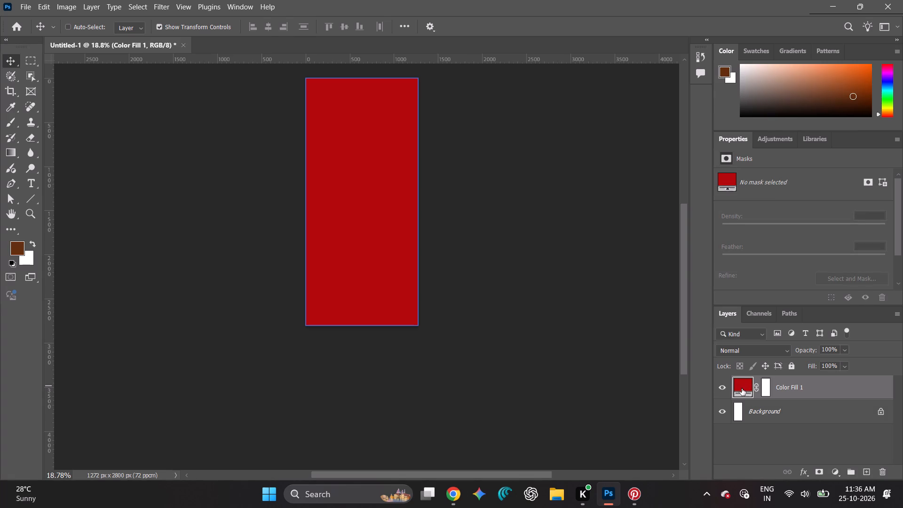
{"action": "scroll", "coordinate": [745, 246], "scroll_direction": "up", "scroll_amount": 4}
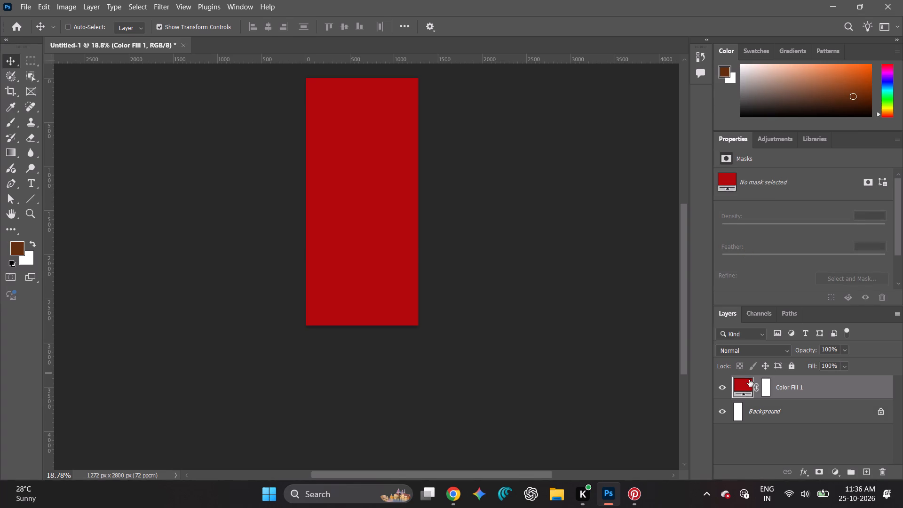
{"action": "double_click", "coordinate": [736, 389]}
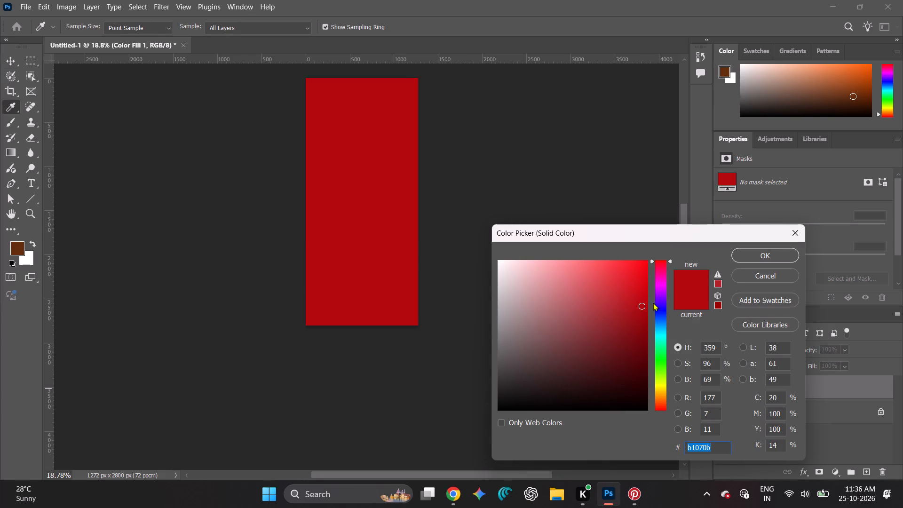
{"action": "left_click", "coordinate": [661, 288]}
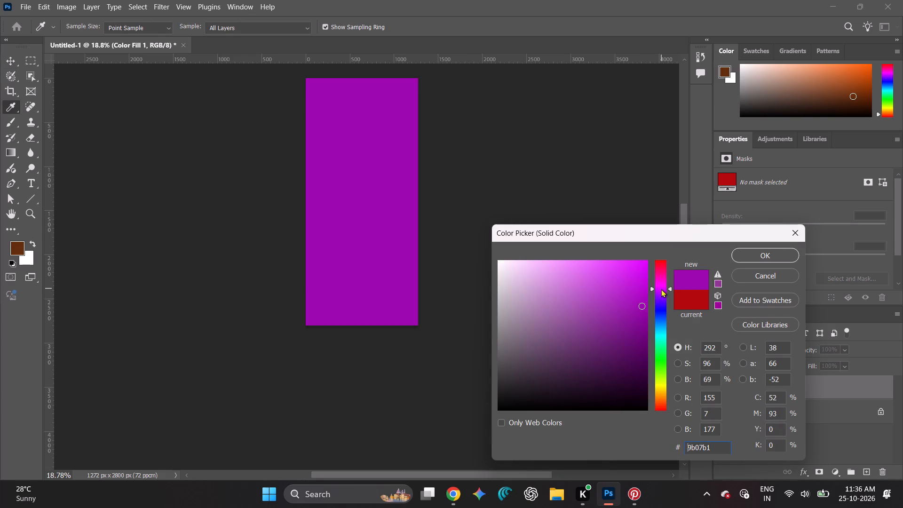
{"action": "left_click", "coordinate": [661, 293]}
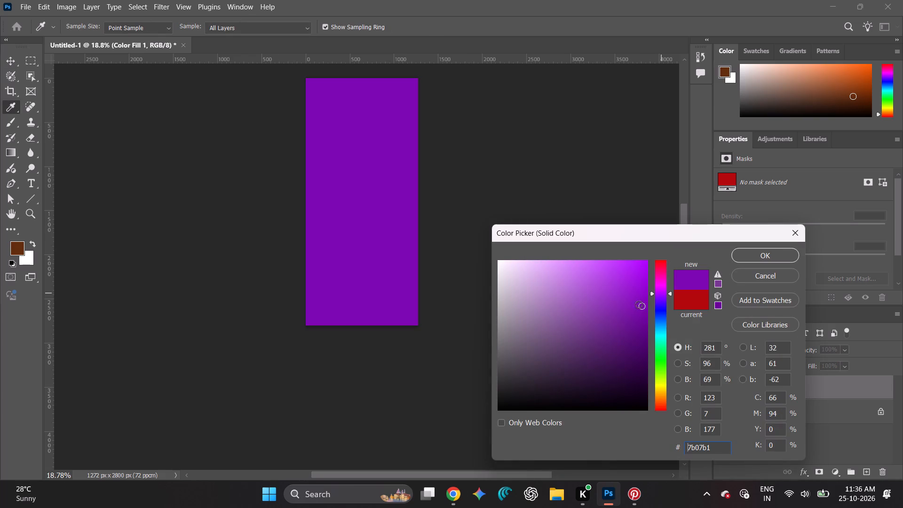
{"action": "left_click", "coordinate": [641, 304]}
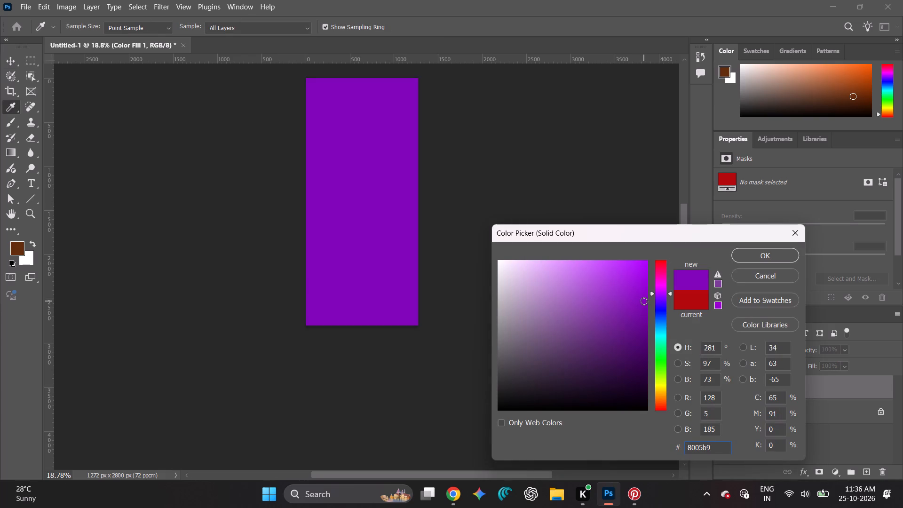
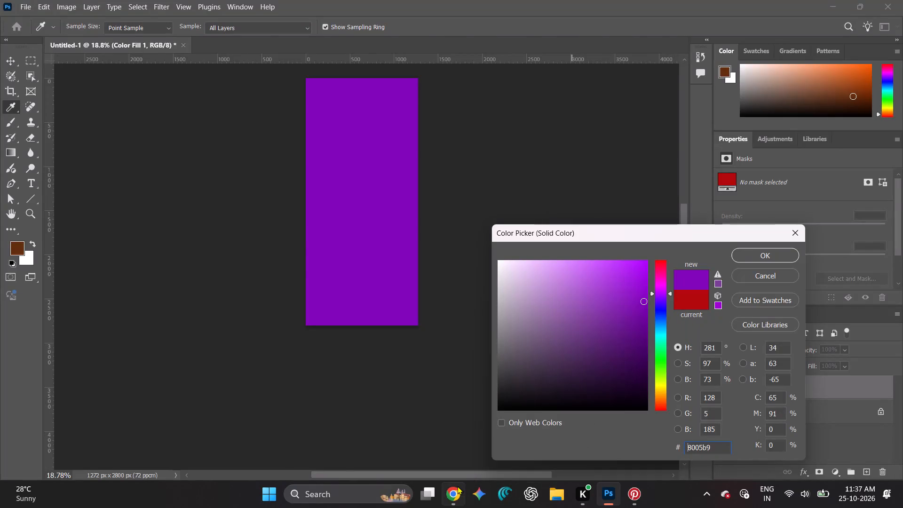
Switch to Chrome and replace the spider web search with a search for "four arms png".
{"action": "left_click", "coordinate": [458, 486]}
{"action": "left_click_drag", "start_coordinate": [391, 79], "coordinate": [124, 88]}
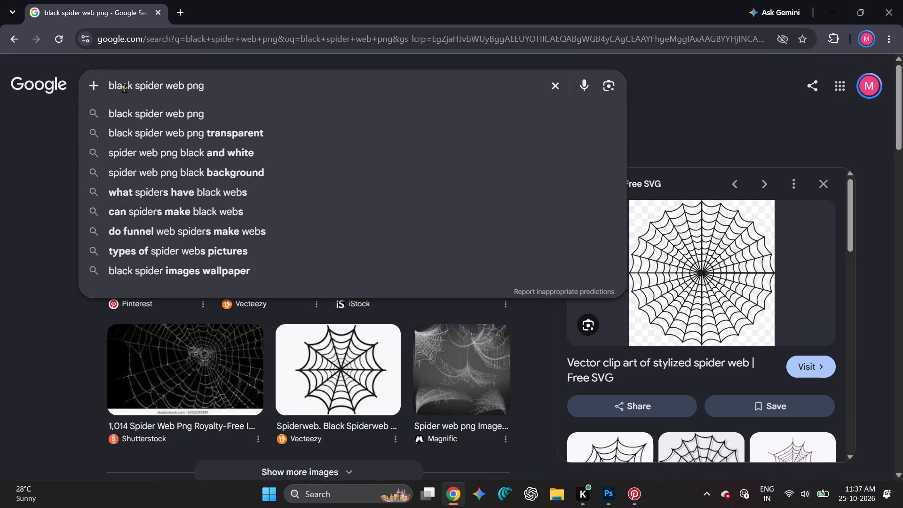
{"action": "left_click_drag", "start_coordinate": [106, 81], "coordinate": [220, 87]}
{"action": "left_click_drag", "start_coordinate": [219, 87], "coordinate": [110, 88]}
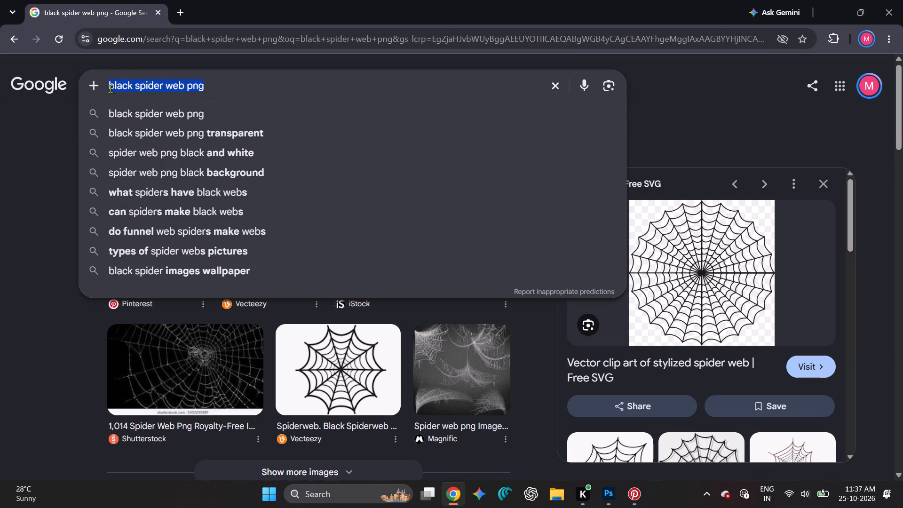
{"action": "type", "text": "fo"}
{"action": "key", "text": "u"}
{"action": "key", "text": "r"}
{"action": "key", "text": "space"}
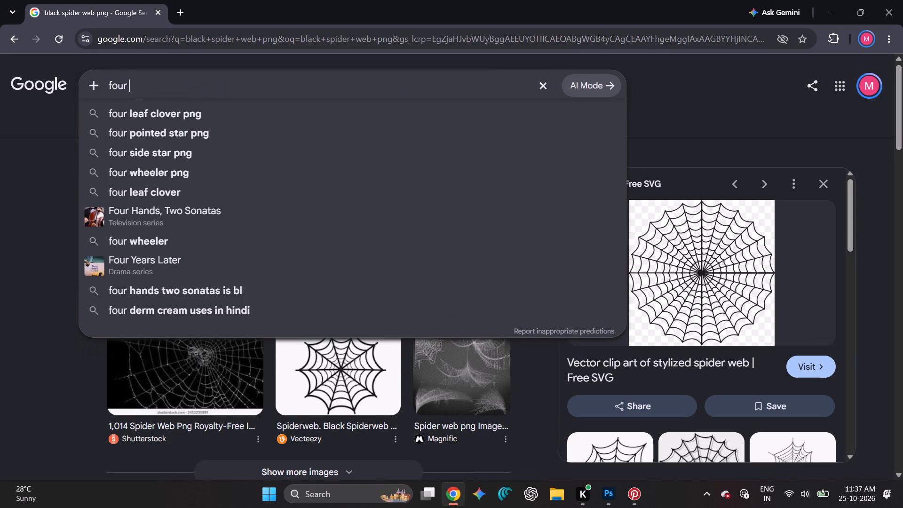
{"action": "type", "text": "arm"}
{"action": "key", "text": "s"}
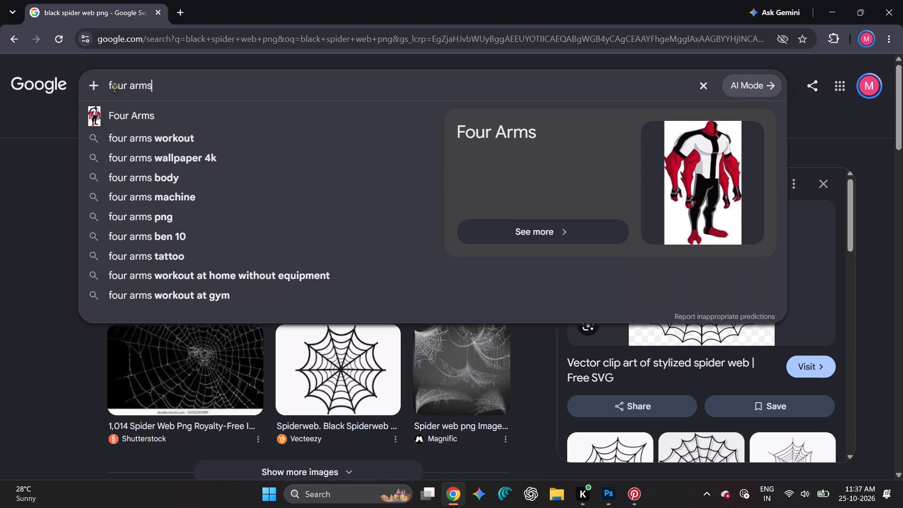
{"action": "left_click", "coordinate": [119, 215]}
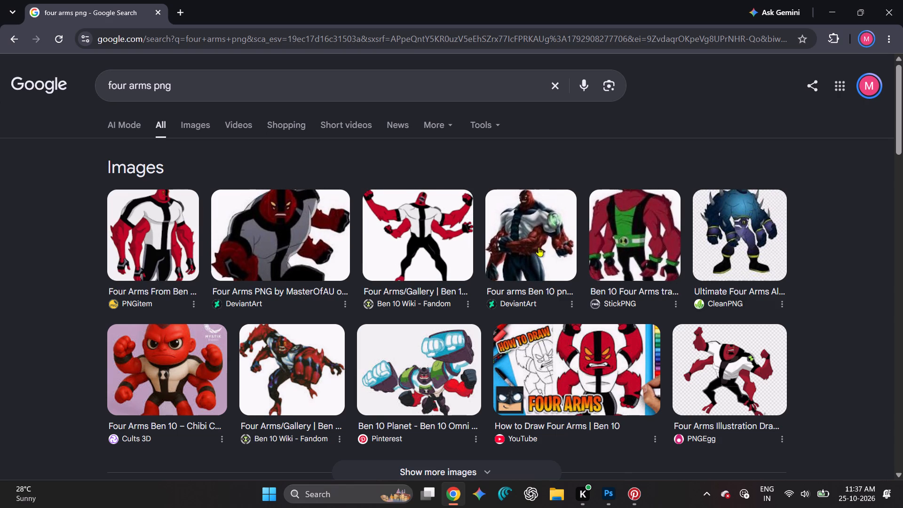
Preview the arms-raised Four Arms image from Ben 10 Wiki - Fandom and examine the related images for alternatives.
{"action": "left_click", "coordinate": [449, 231]}
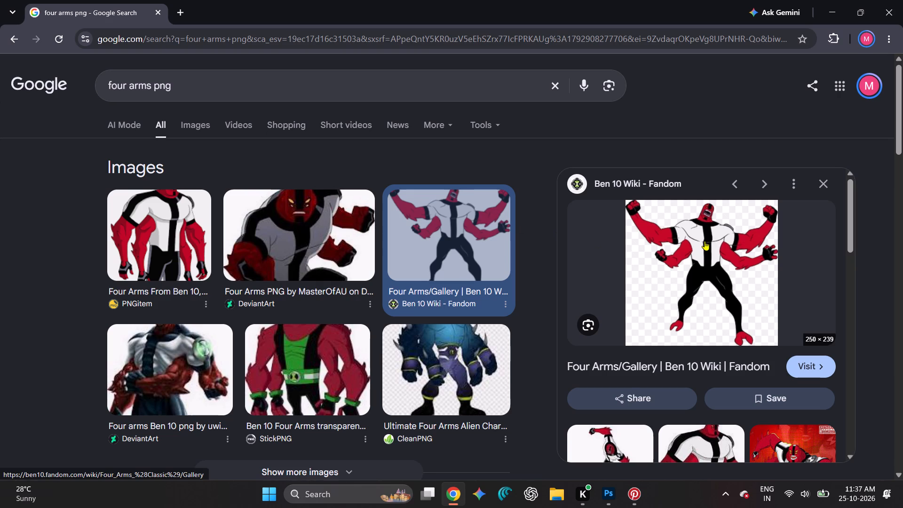
{"action": "scroll", "coordinate": [705, 241], "scroll_direction": "down", "scroll_amount": 4}
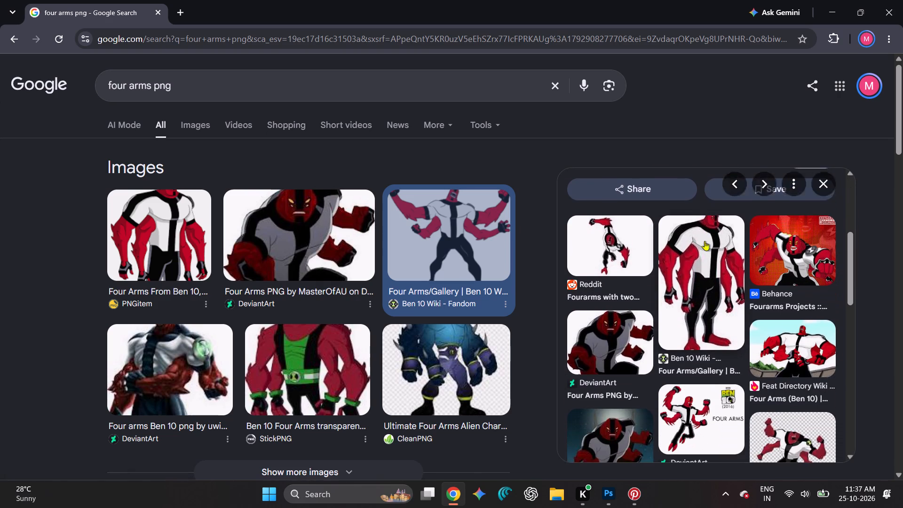
{"action": "scroll", "coordinate": [705, 241], "scroll_direction": "down", "scroll_amount": 3}
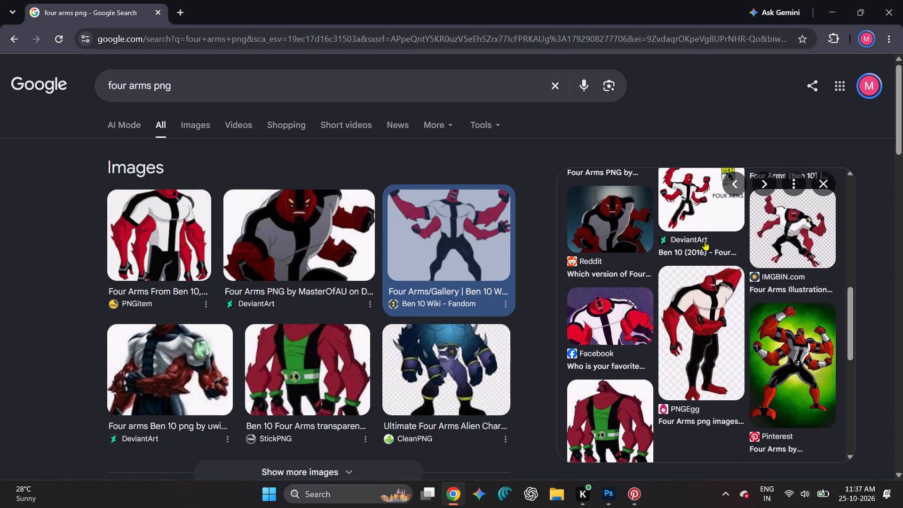
{"action": "scroll", "coordinate": [705, 241], "scroll_direction": "down", "scroll_amount": 2}
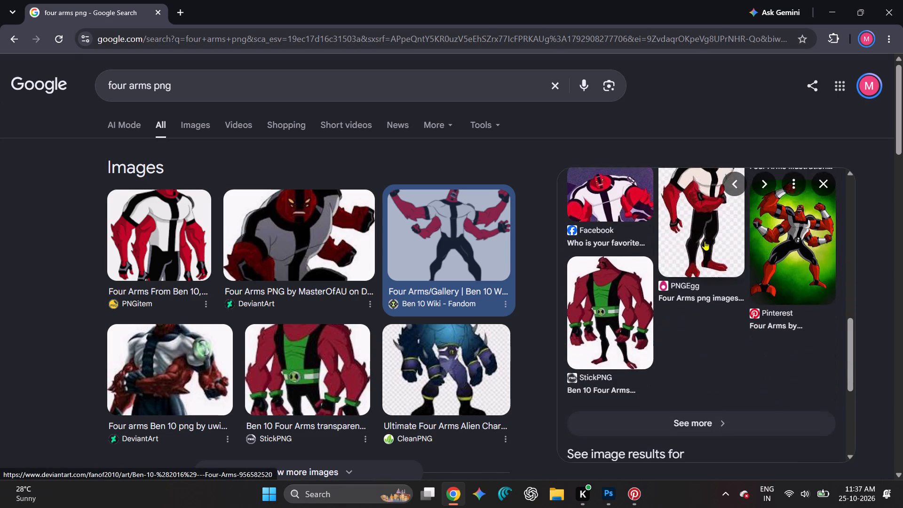
{"action": "scroll", "coordinate": [705, 241], "scroll_direction": "up", "scroll_amount": 10}
{"action": "right_click", "coordinate": [707, 252]}
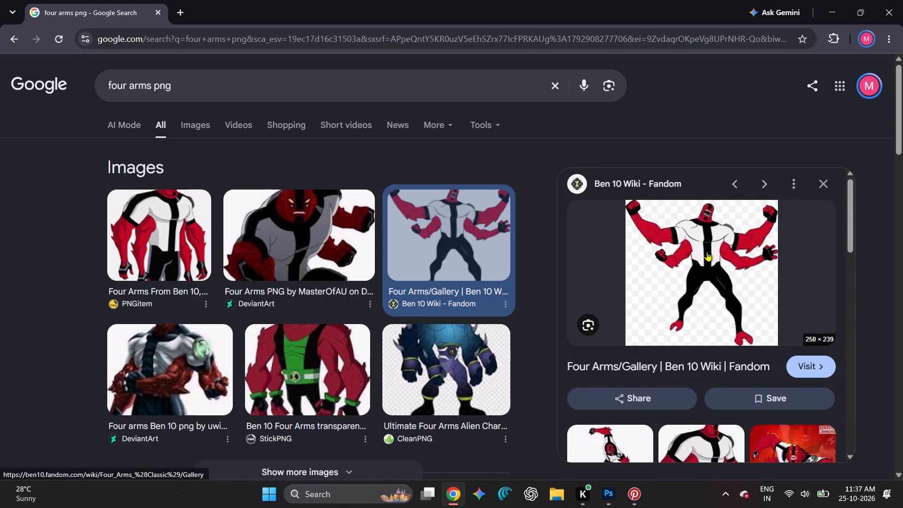
{"action": "left_click", "coordinate": [541, 284]}
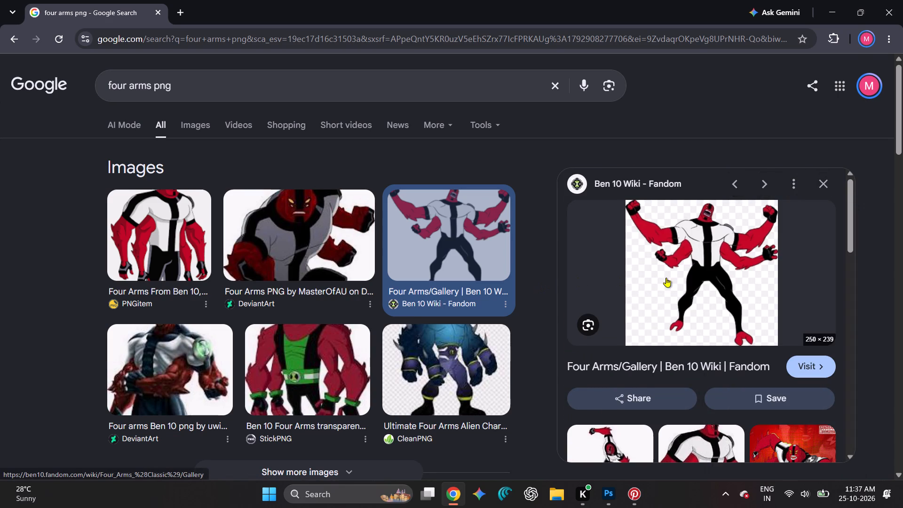
{"action": "scroll", "coordinate": [670, 277], "scroll_direction": "down", "scroll_amount": 3}
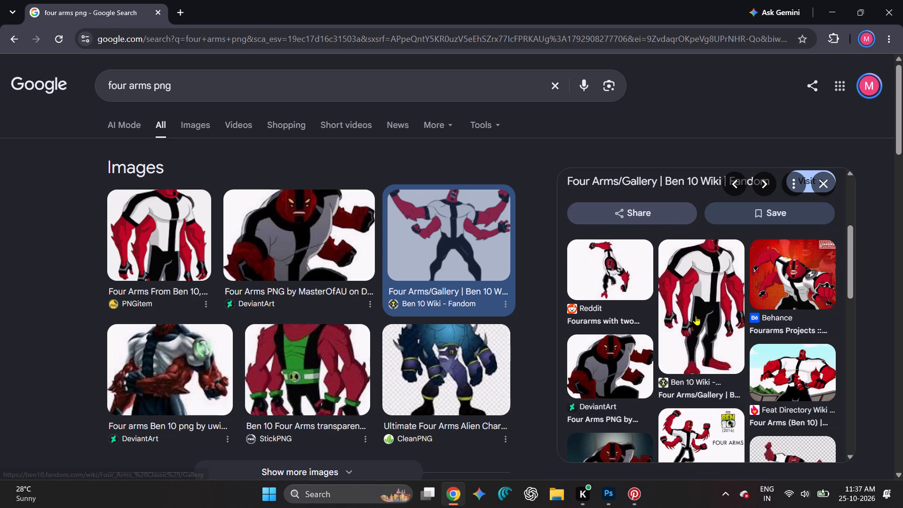
{"action": "scroll", "coordinate": [696, 316], "scroll_direction": "down", "scroll_amount": 6}
{"action": "scroll", "coordinate": [696, 316], "scroll_direction": "up", "scroll_amount": 3}
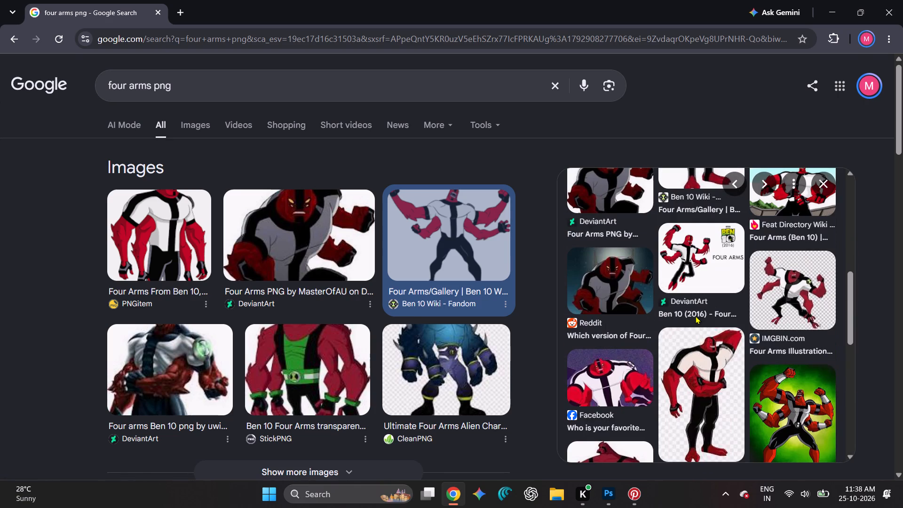
{"action": "scroll", "coordinate": [696, 316], "scroll_direction": "up", "scroll_amount": 2}
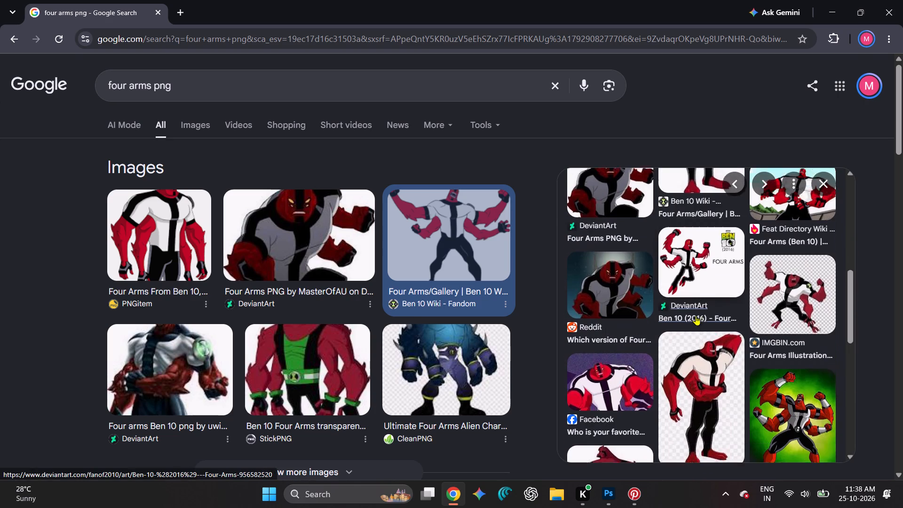
{"action": "scroll", "coordinate": [696, 316], "scroll_direction": "up", "scroll_amount": 6}
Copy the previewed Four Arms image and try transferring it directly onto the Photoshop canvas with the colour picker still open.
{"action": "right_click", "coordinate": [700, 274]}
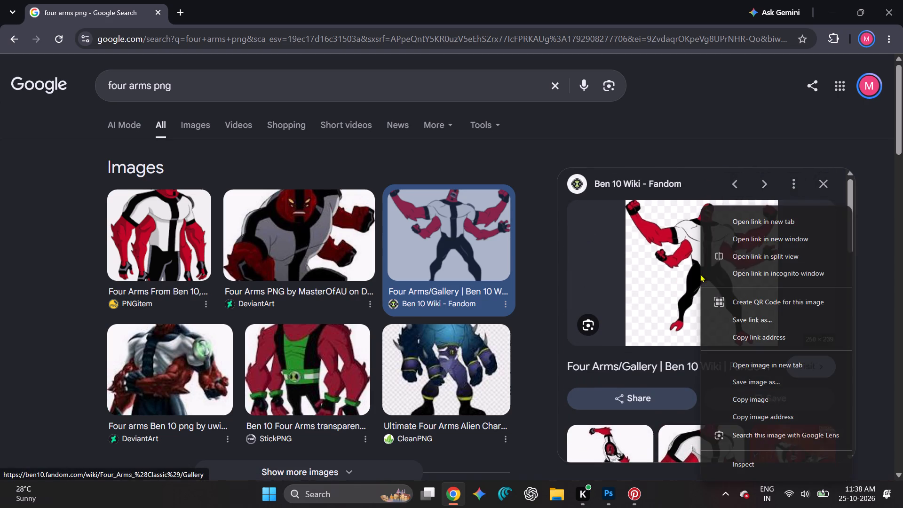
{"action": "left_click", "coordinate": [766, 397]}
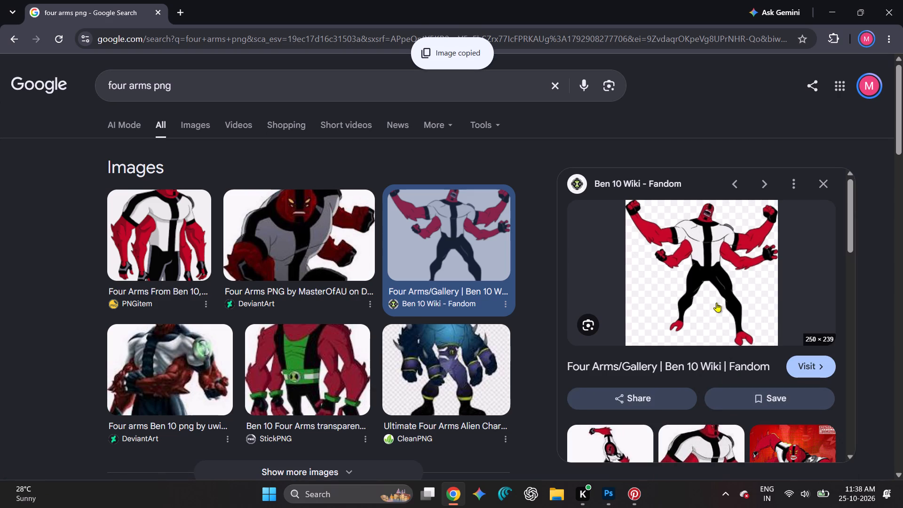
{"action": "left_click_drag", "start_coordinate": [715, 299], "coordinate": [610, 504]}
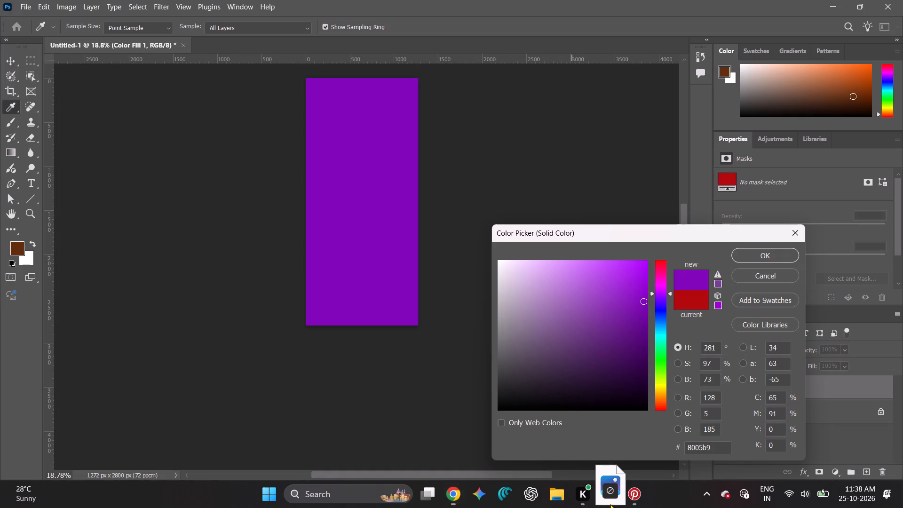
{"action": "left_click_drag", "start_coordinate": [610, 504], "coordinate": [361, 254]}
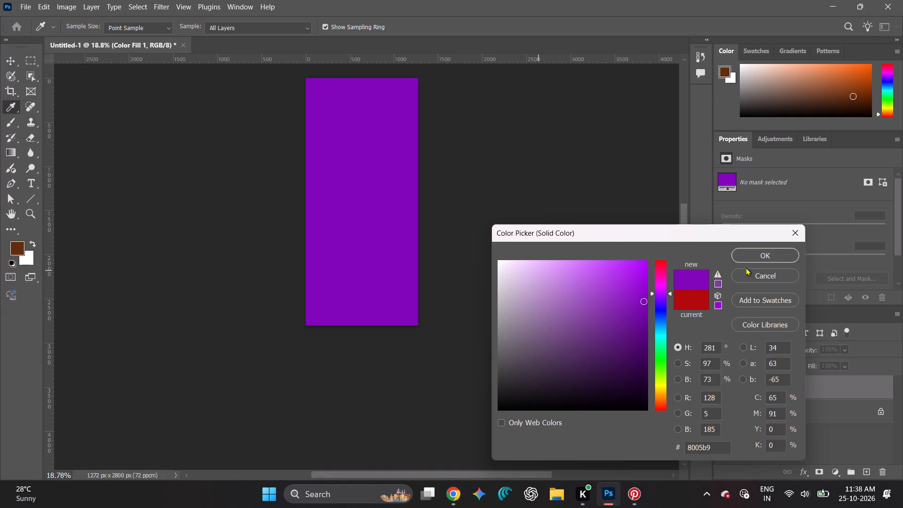
Apply the purple #8005b9 to the solid colour fill layer.
{"action": "left_click", "coordinate": [761, 255]}
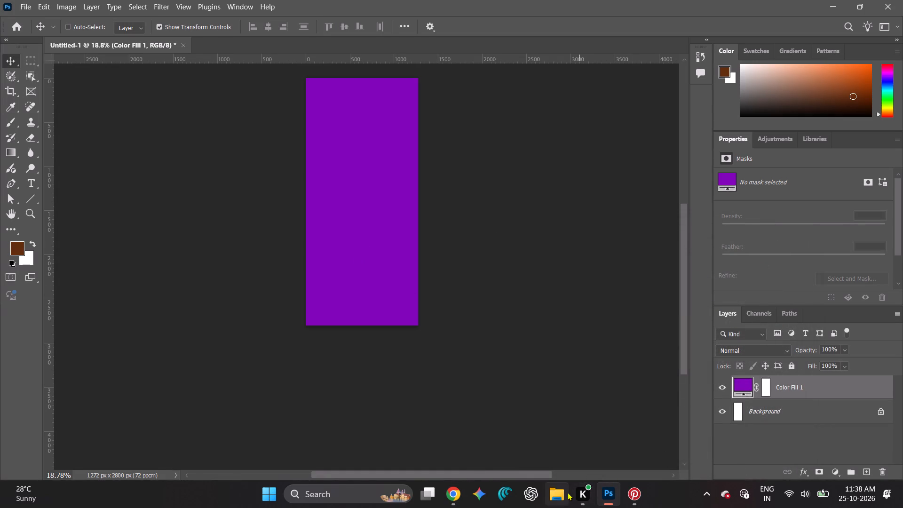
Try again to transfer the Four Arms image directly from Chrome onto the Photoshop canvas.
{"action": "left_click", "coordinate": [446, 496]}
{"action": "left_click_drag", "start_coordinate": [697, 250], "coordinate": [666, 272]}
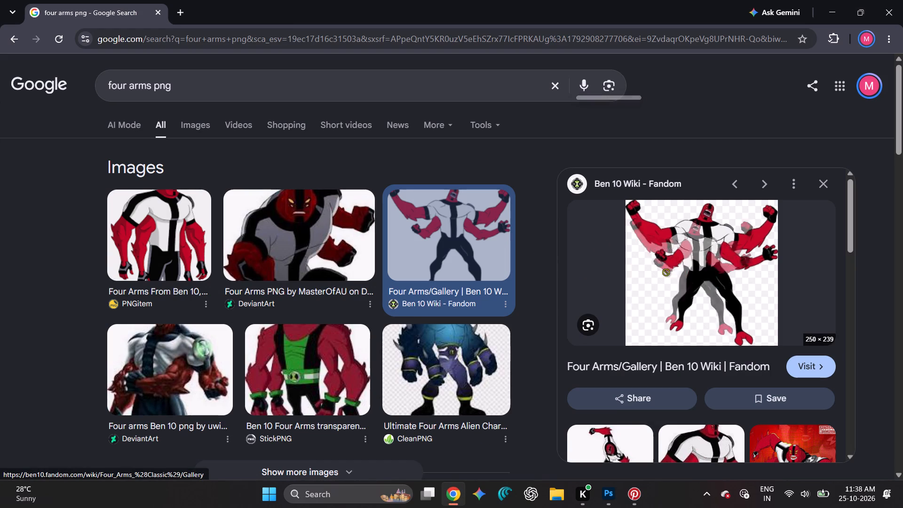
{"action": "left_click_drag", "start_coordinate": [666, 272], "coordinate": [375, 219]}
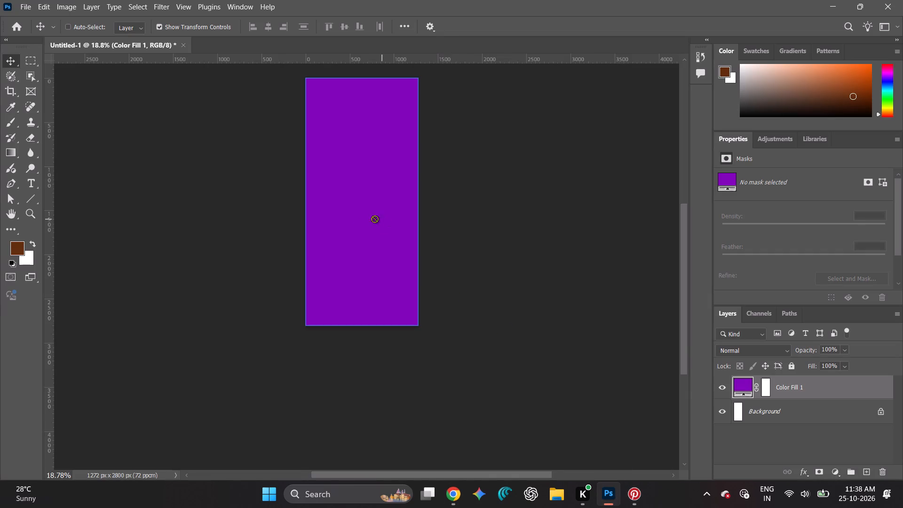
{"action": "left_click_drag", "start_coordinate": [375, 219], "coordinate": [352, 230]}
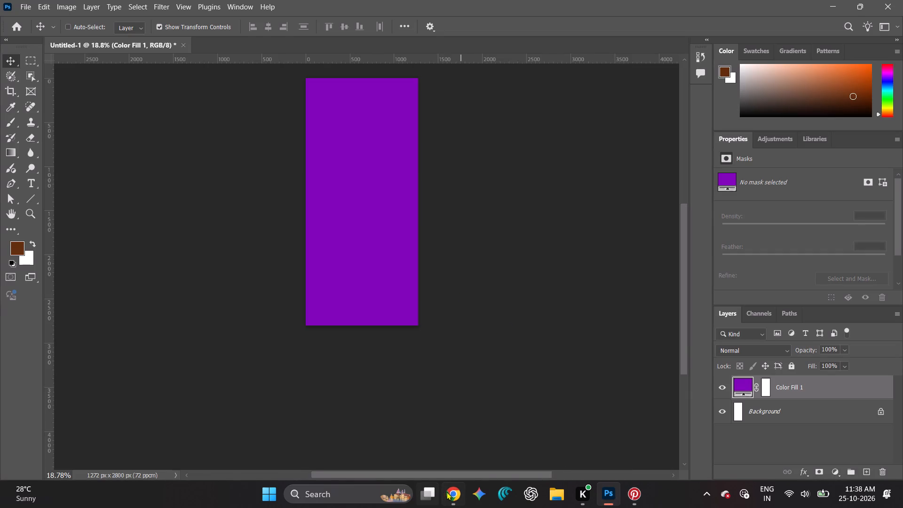
Copy the previewed Four Arms image in Chrome and paste it into the Photoshop document above the purple fill.
{"action": "left_click", "coordinate": [448, 492]}
{"action": "right_click", "coordinate": [729, 260]}
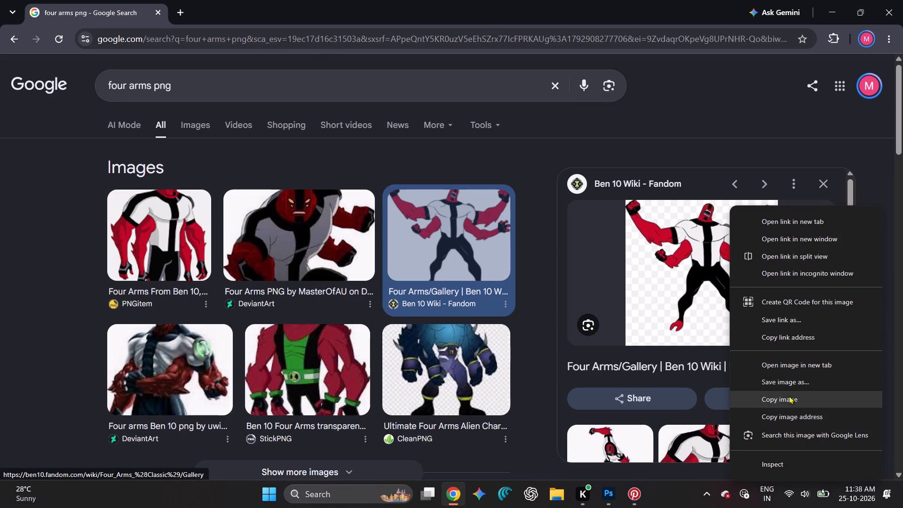
{"action": "left_click", "coordinate": [789, 396]}
{"action": "left_click", "coordinate": [603, 488]}
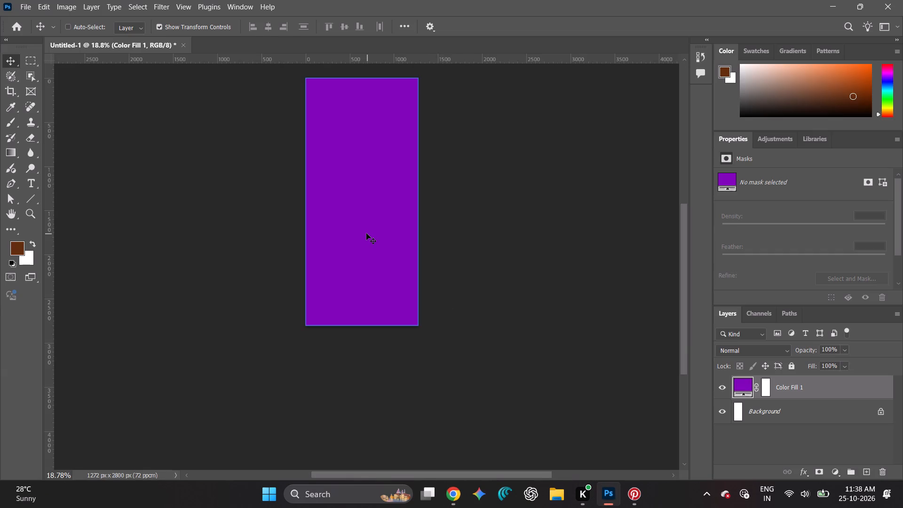
{"action": "key", "text": "ctrl+v"}
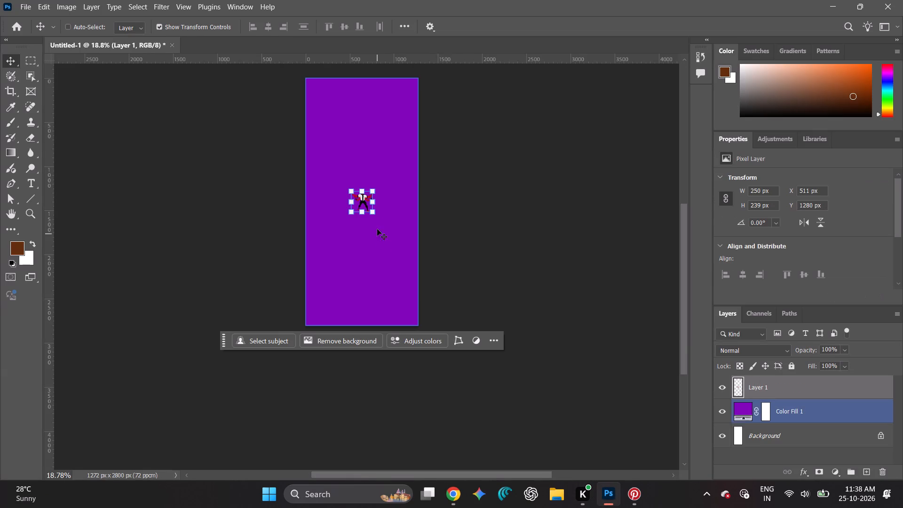
Enlarge the pasted Four Arms figure proportionally to about 414% and centre it horizontally, slightly below mid-canvas at about X 636, Y 1687 px.
{"action": "left_click_drag", "start_coordinate": [375, 211], "coordinate": [412, 260]}
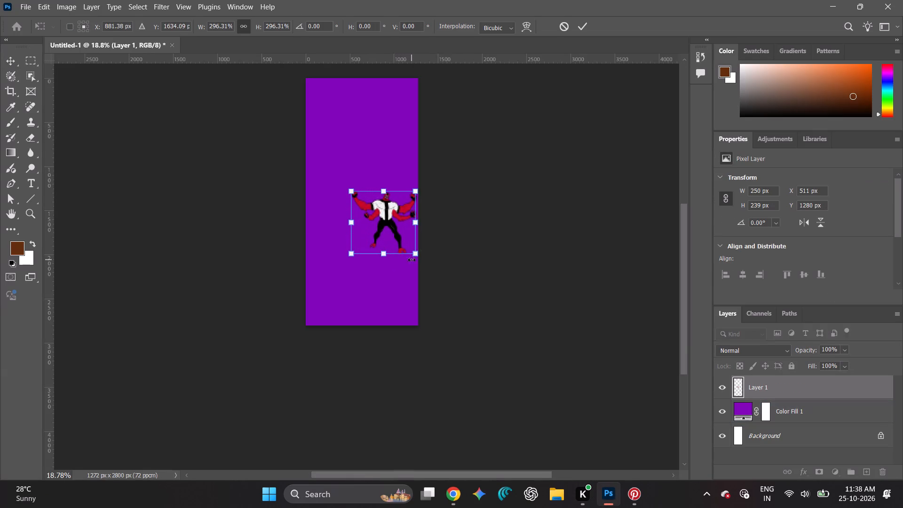
{"action": "left_click_drag", "start_coordinate": [396, 220], "coordinate": [370, 200]}
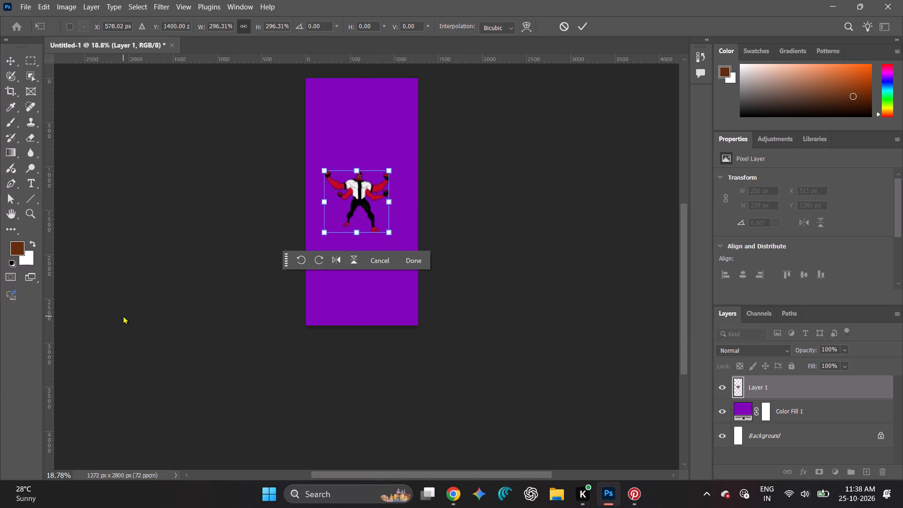
{"action": "left_click_drag", "start_coordinate": [390, 233], "coordinate": [400, 251]}
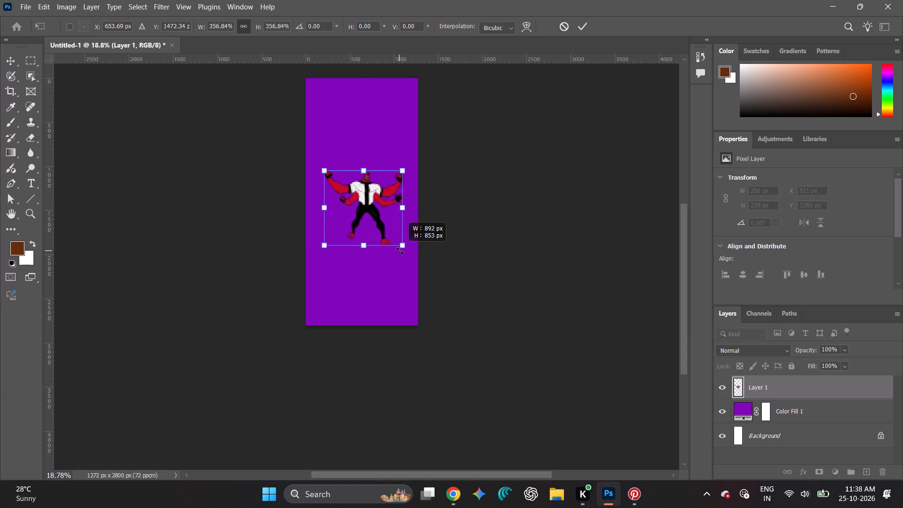
{"action": "left_click_drag", "start_coordinate": [400, 251], "coordinate": [410, 265]}
{"action": "scroll", "coordinate": [411, 198], "scroll_direction": "up", "scroll_amount": 3}
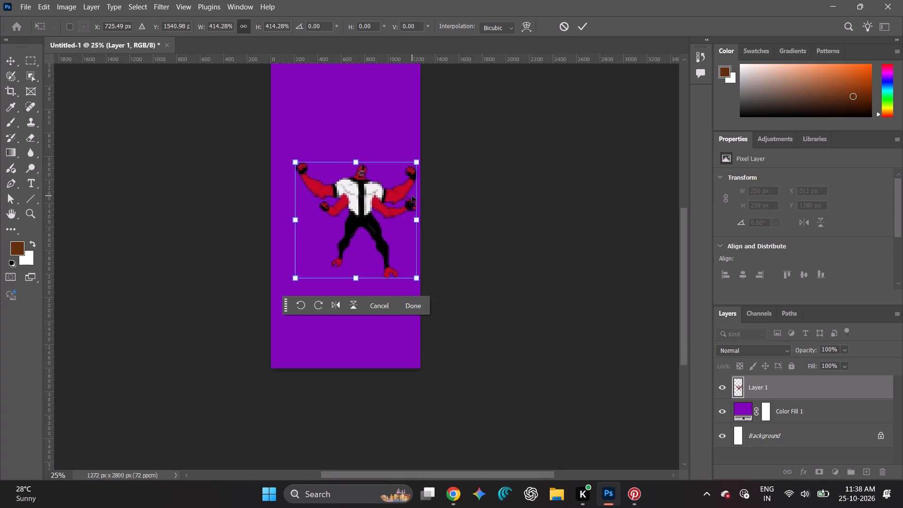
{"action": "scroll", "coordinate": [412, 196], "scroll_direction": "up", "scroll_amount": 5}
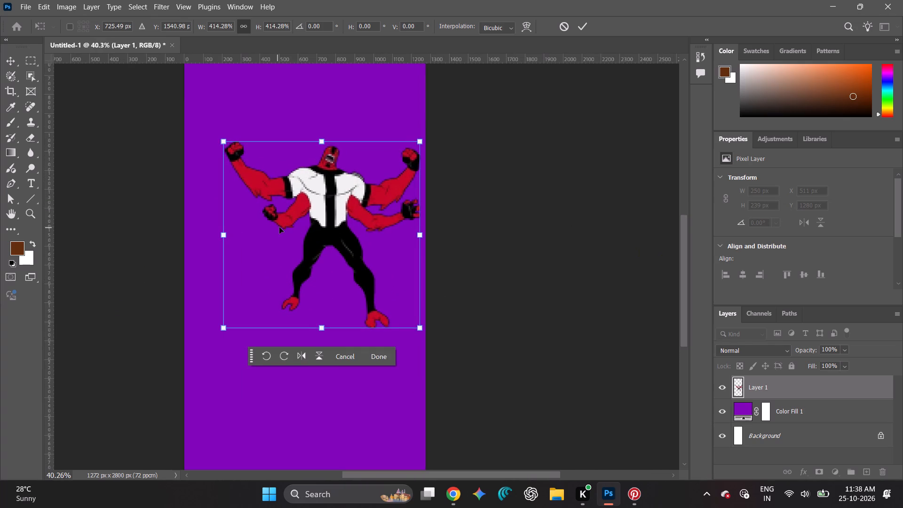
{"action": "left_click_drag", "start_coordinate": [303, 221], "coordinate": [287, 249]}
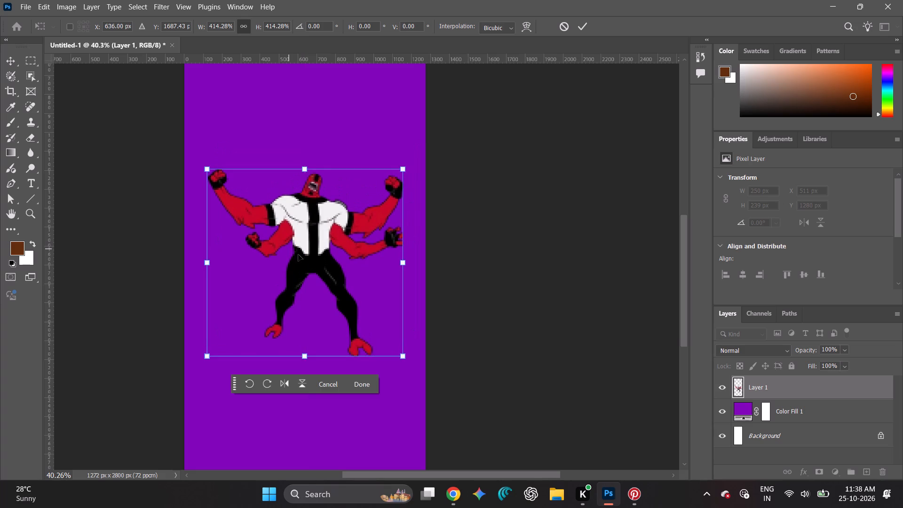
Switch to Chrome and examine the related Four Arms images in the search results for an alternative picture.
{"action": "left_click", "coordinate": [460, 499]}
{"action": "scroll", "coordinate": [279, 318], "scroll_direction": "down", "scroll_amount": 1}
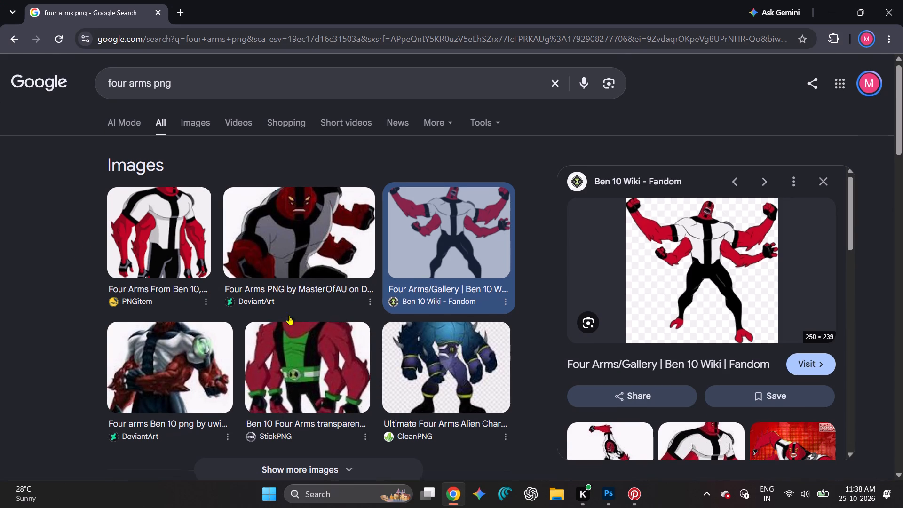
{"action": "scroll", "coordinate": [289, 315], "scroll_direction": "down", "scroll_amount": 1}
{"action": "scroll", "coordinate": [617, 328], "scroll_direction": "down", "scroll_amount": 1}
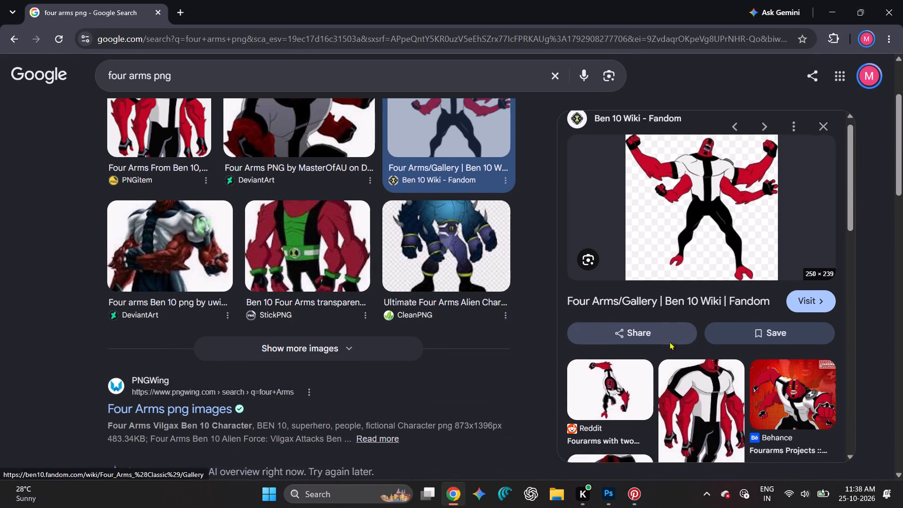
{"action": "scroll", "coordinate": [670, 341], "scroll_direction": "down", "scroll_amount": 4}
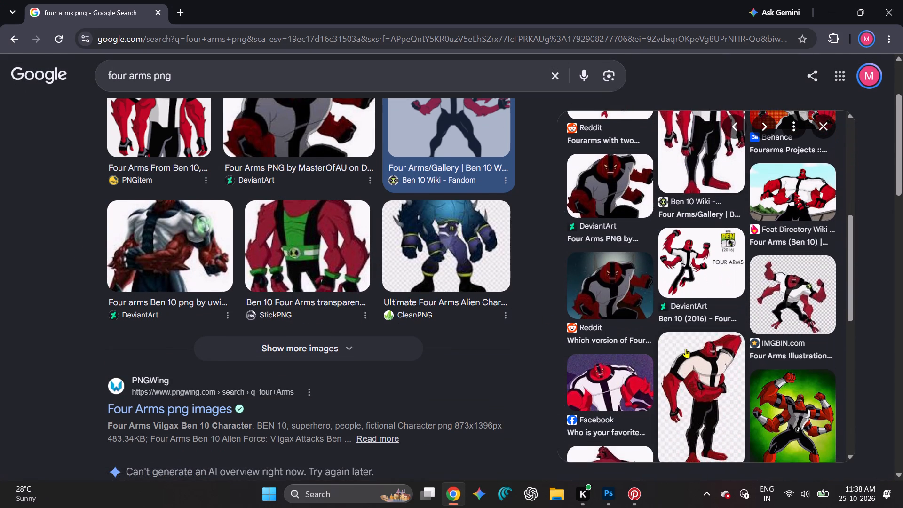
{"action": "scroll", "coordinate": [685, 349], "scroll_direction": "down", "scroll_amount": 2}
{"action": "scroll", "coordinate": [685, 349], "scroll_direction": "up", "scroll_amount": 3}
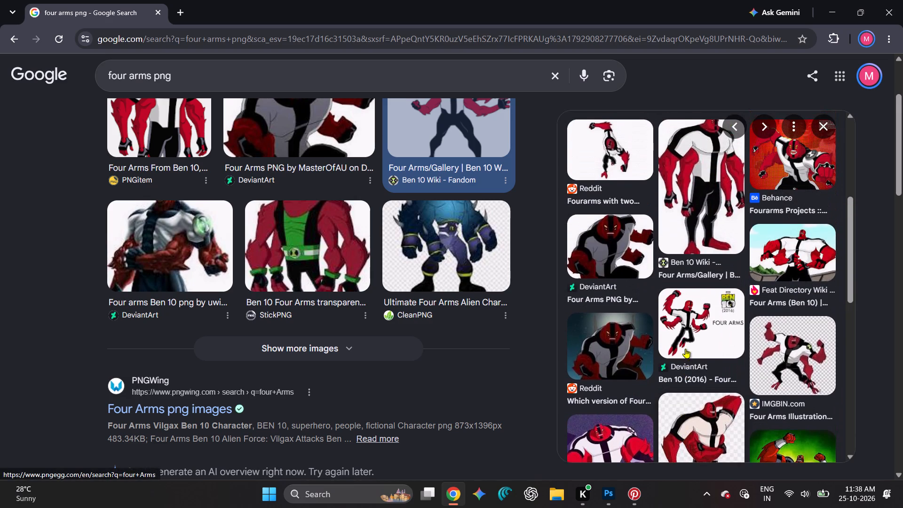
{"action": "scroll", "coordinate": [685, 349], "scroll_direction": "up", "scroll_amount": 1}
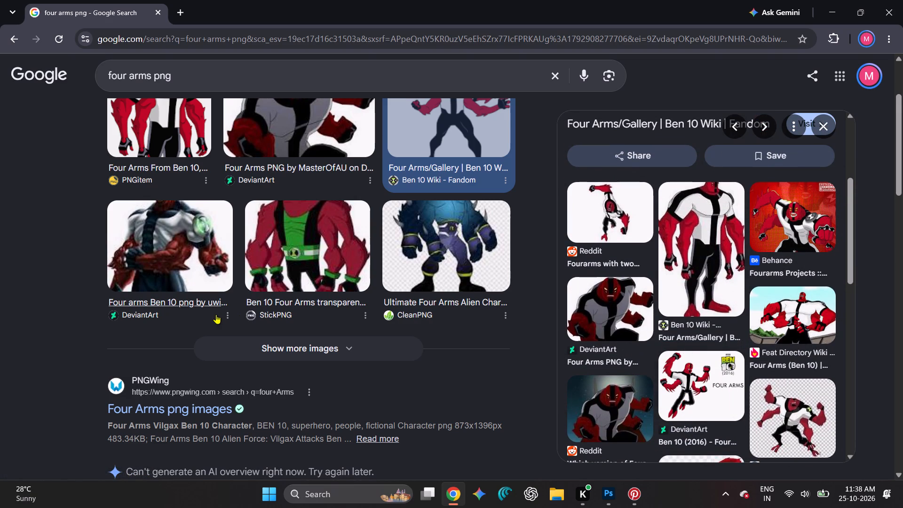
Open PNGWing's Four Arms png images result and the page of its 873x1396px Four Arms Vilgax Ben 10 Character image.
{"action": "left_click", "coordinate": [161, 412]}
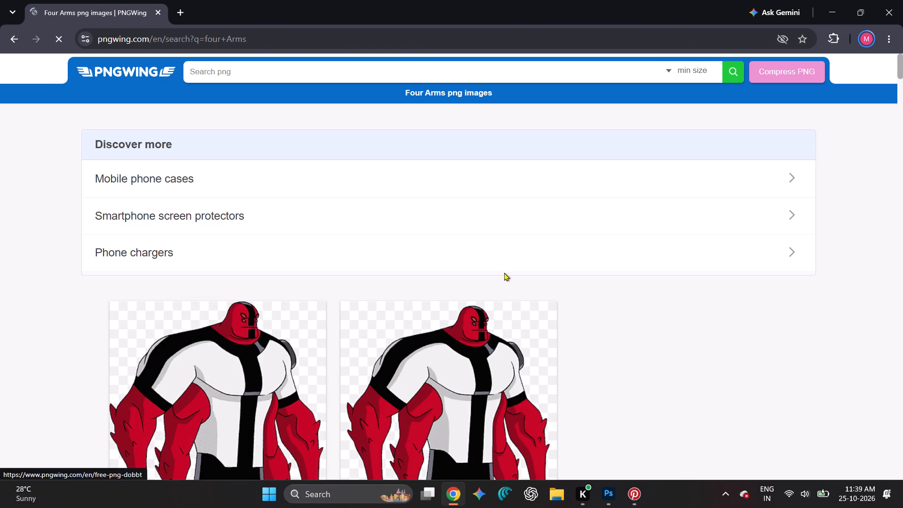
{"action": "scroll", "coordinate": [509, 269], "scroll_direction": "down", "scroll_amount": 2}
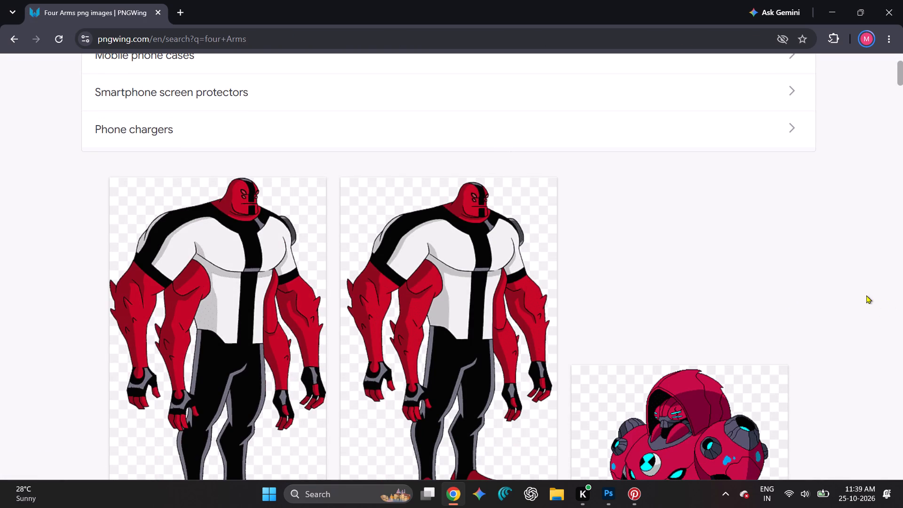
{"action": "scroll", "coordinate": [866, 294], "scroll_direction": "down", "scroll_amount": 2}
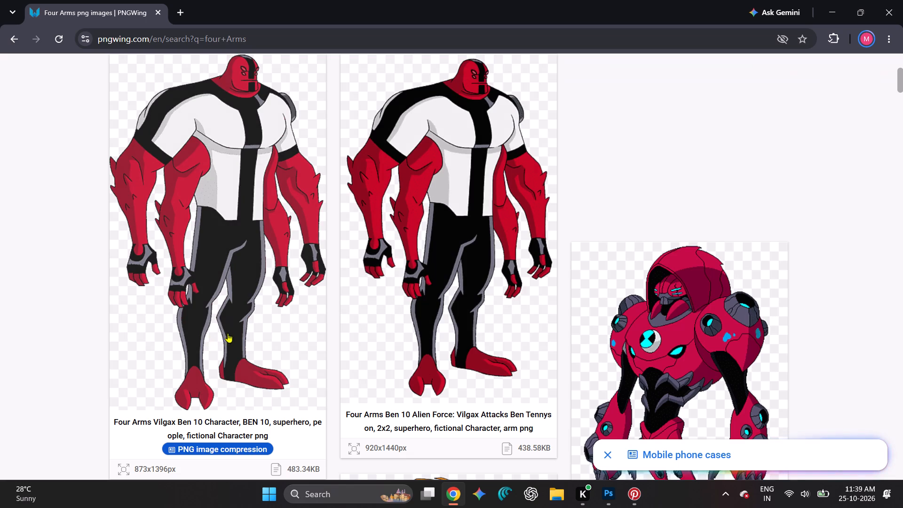
{"action": "scroll", "coordinate": [236, 329], "scroll_direction": "down", "scroll_amount": 1}
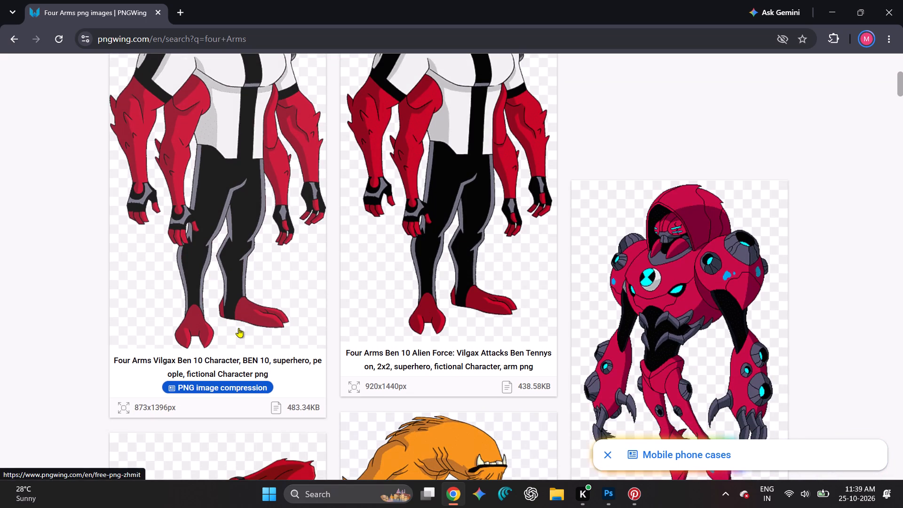
{"action": "scroll", "coordinate": [238, 328], "scroll_direction": "up", "scroll_amount": 3}
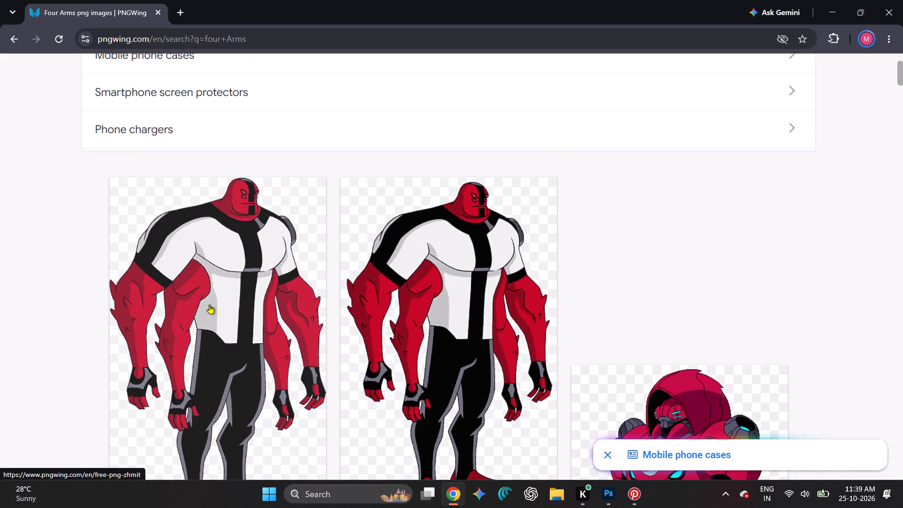
{"action": "left_click", "coordinate": [210, 301]}
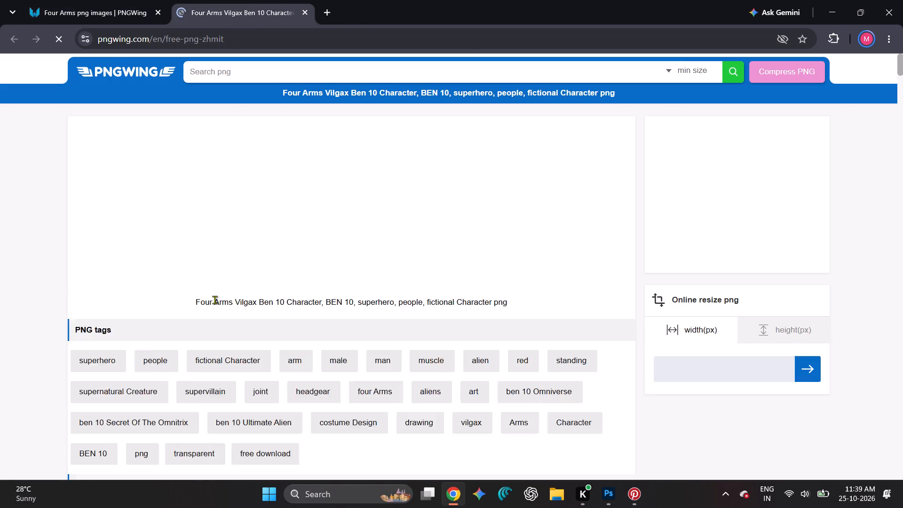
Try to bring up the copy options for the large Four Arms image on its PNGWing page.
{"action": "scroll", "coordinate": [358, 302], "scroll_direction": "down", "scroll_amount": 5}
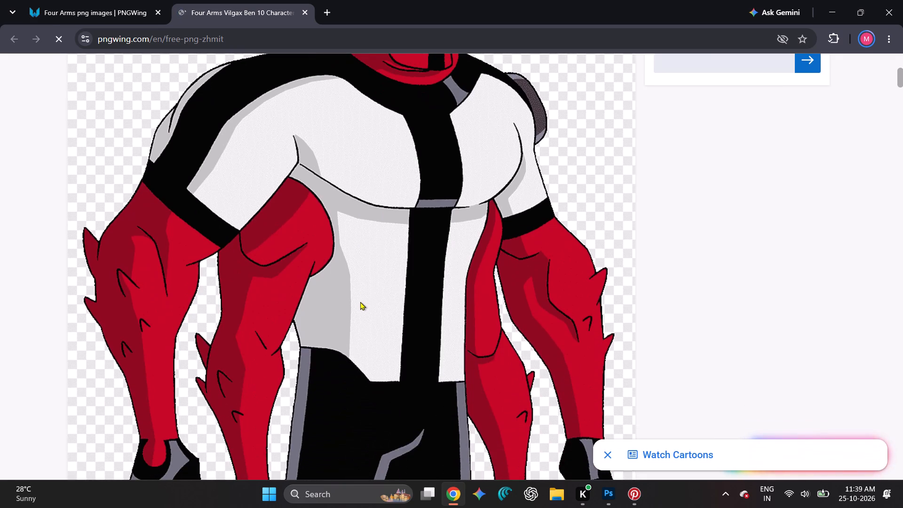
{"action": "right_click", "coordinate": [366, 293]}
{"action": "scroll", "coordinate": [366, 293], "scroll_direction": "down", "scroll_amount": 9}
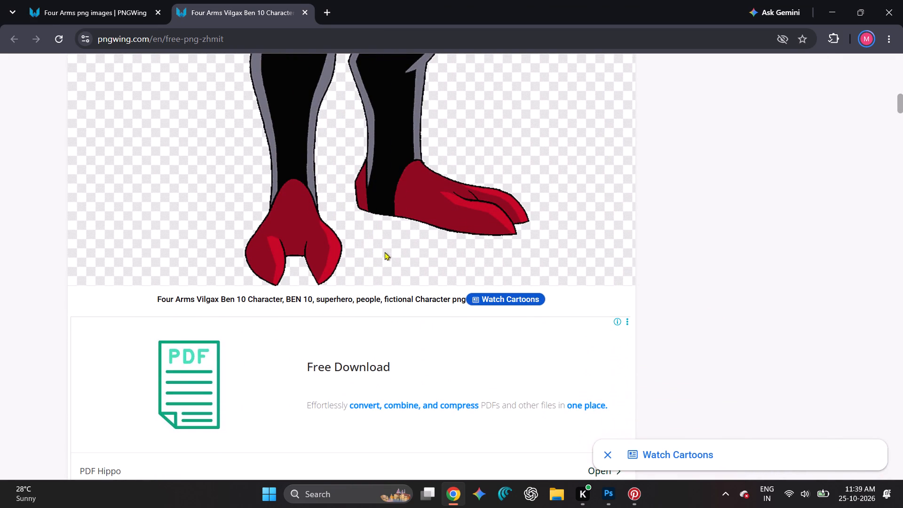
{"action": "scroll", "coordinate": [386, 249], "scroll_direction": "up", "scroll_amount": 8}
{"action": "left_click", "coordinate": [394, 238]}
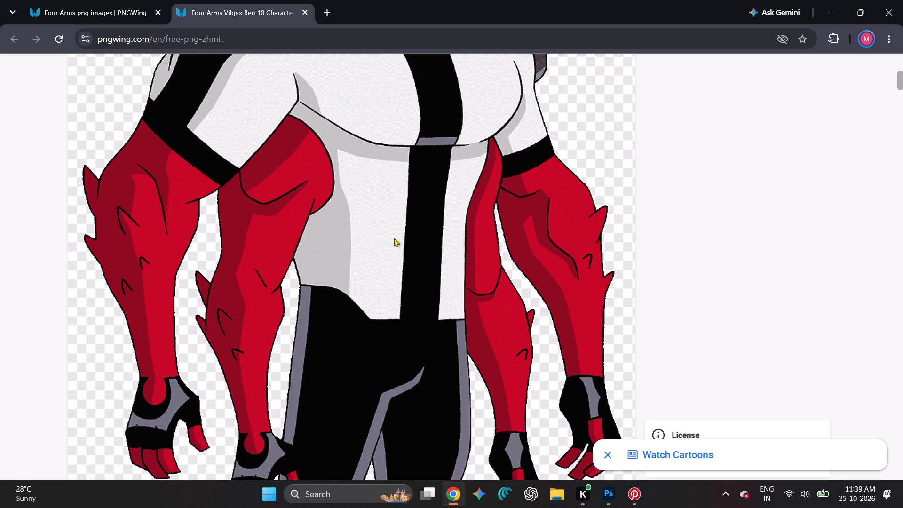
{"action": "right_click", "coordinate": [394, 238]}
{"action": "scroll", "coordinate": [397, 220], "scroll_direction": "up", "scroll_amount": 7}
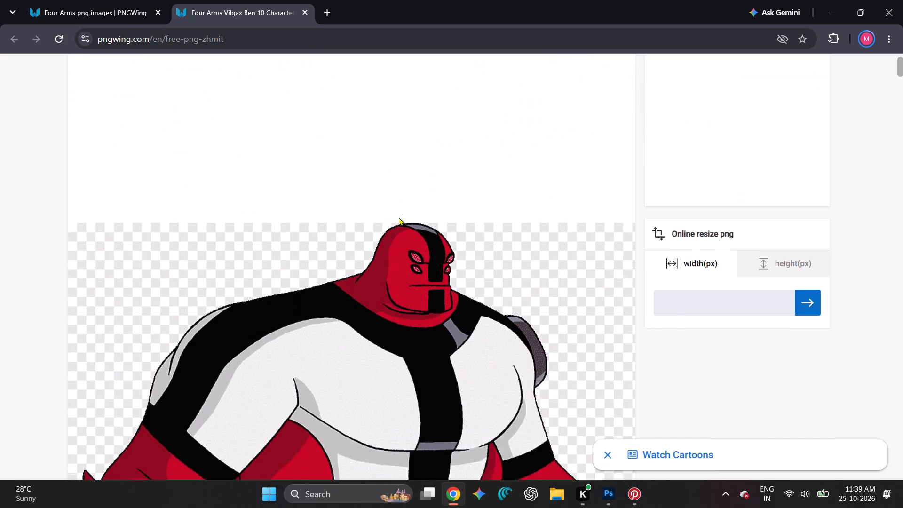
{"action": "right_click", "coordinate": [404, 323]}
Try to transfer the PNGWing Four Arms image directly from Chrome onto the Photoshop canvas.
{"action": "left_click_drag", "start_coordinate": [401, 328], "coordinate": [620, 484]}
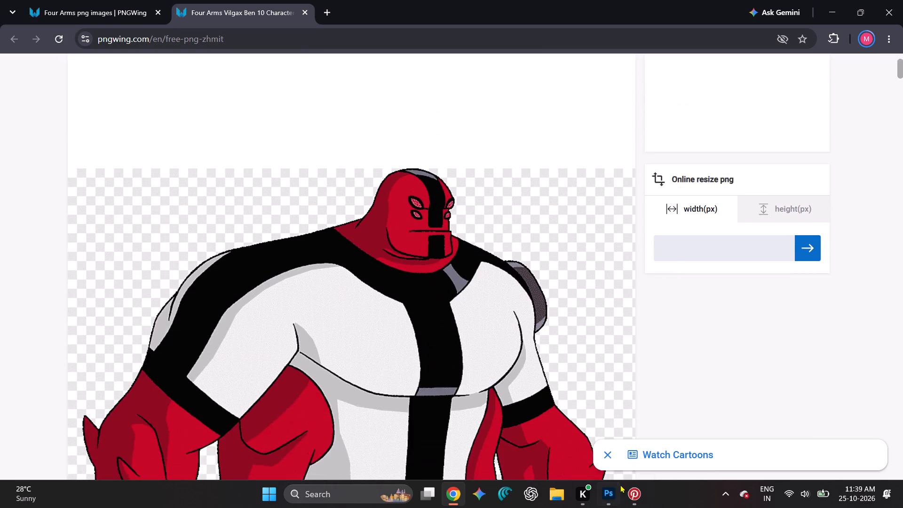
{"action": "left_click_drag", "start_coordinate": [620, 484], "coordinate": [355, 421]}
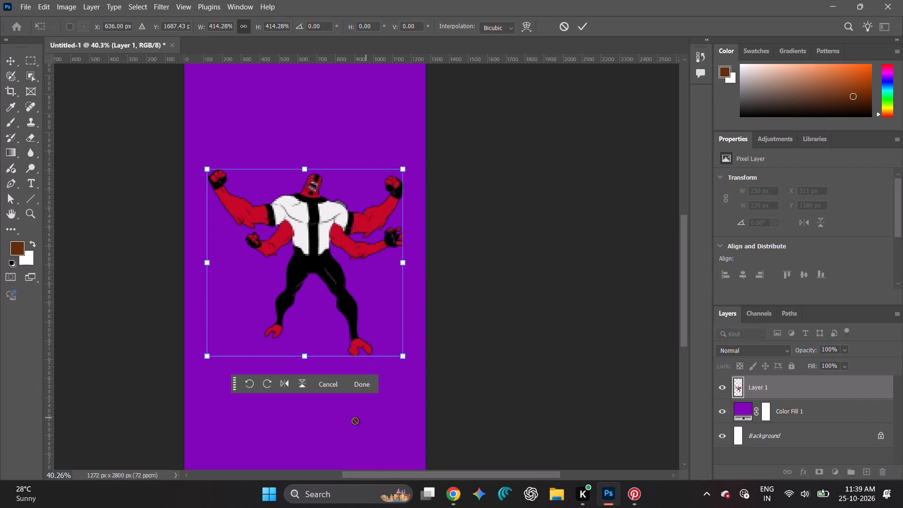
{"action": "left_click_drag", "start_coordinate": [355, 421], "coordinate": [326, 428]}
Delete Layer 1 with the pasted Four Arms figure from the Photoshop document.
{"action": "right_click", "coordinate": [777, 381]}
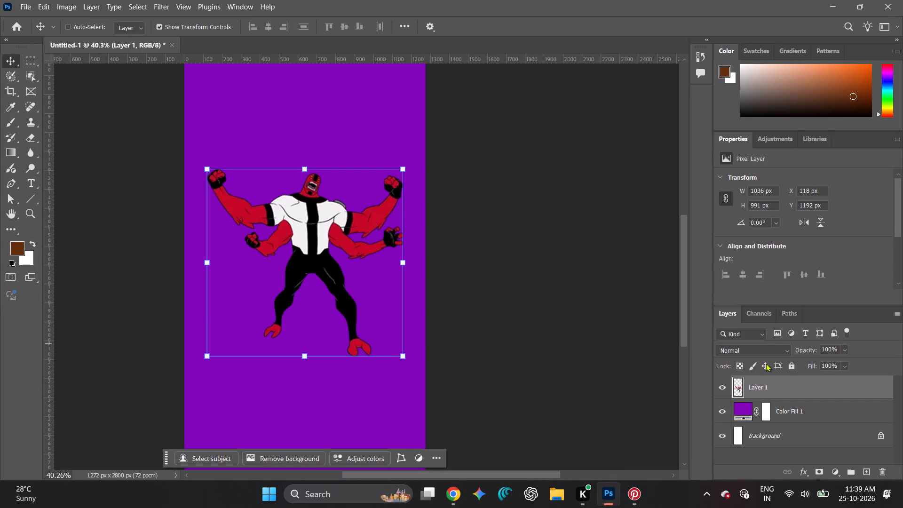
{"action": "right_click", "coordinate": [759, 387]}
{"action": "left_click", "coordinate": [807, 134]}
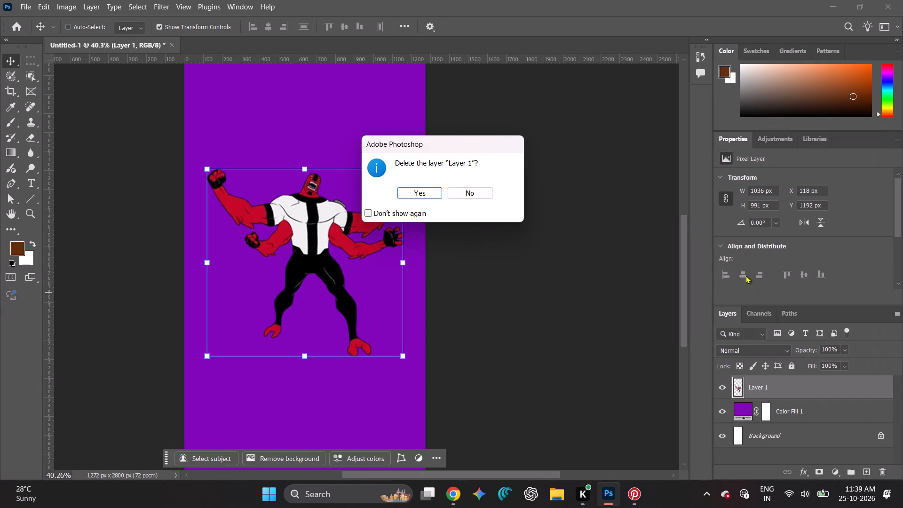
{"action": "left_click", "coordinate": [420, 192]}
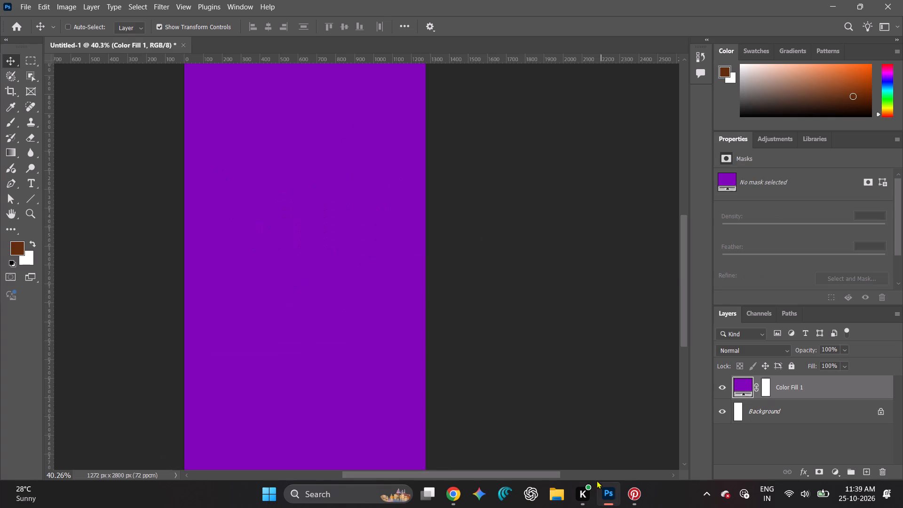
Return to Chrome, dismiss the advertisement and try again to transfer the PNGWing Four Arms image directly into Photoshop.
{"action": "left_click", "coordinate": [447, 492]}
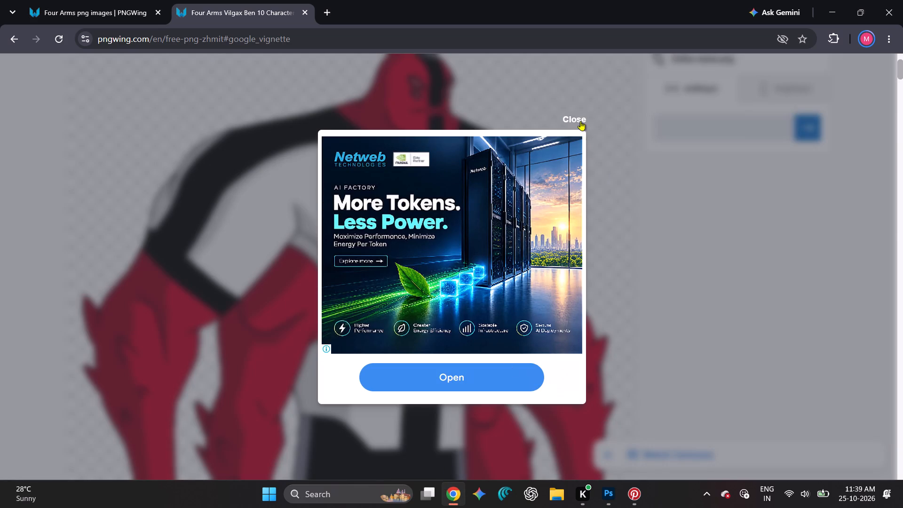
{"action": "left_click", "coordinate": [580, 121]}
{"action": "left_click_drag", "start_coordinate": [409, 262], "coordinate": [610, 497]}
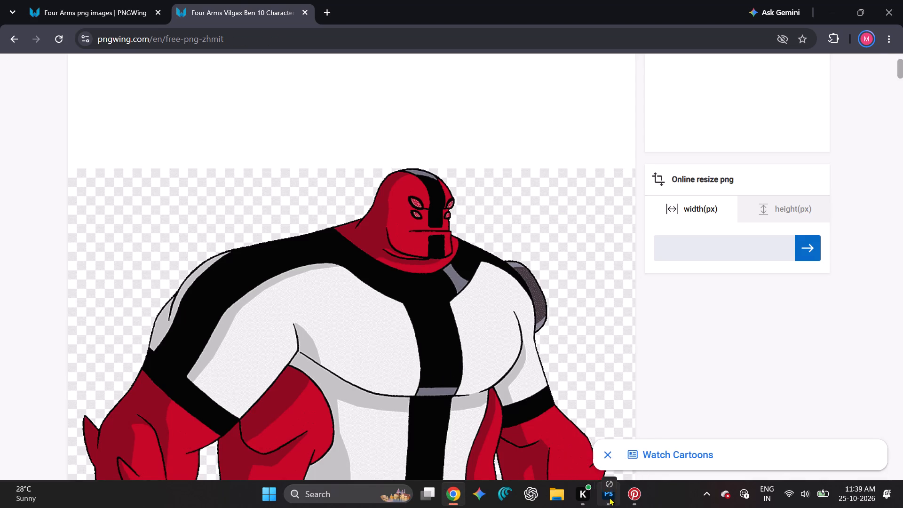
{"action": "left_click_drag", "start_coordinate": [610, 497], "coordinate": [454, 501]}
Open the download page for the 483.34KB Four Arms PNG from its PNGWing image page.
{"action": "scroll", "coordinate": [531, 274], "scroll_direction": "down", "scroll_amount": 5}
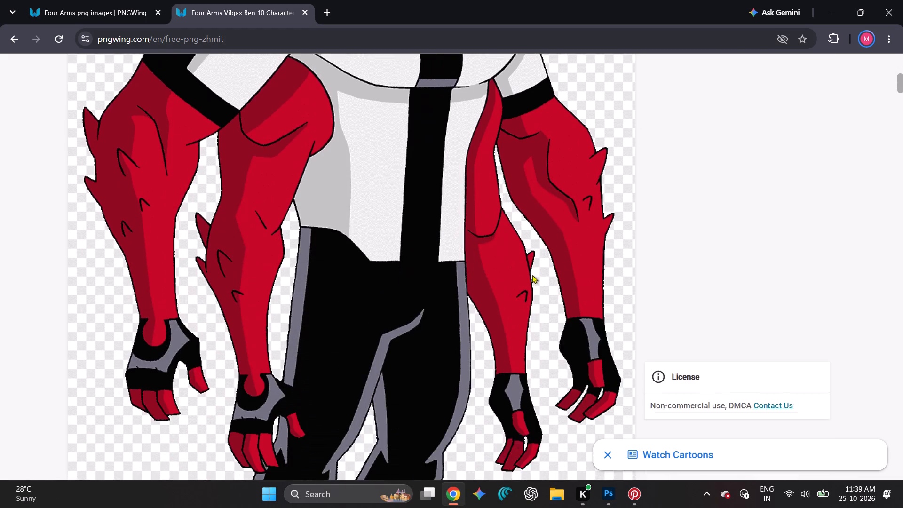
{"action": "scroll", "coordinate": [532, 276], "scroll_direction": "down", "scroll_amount": 6}
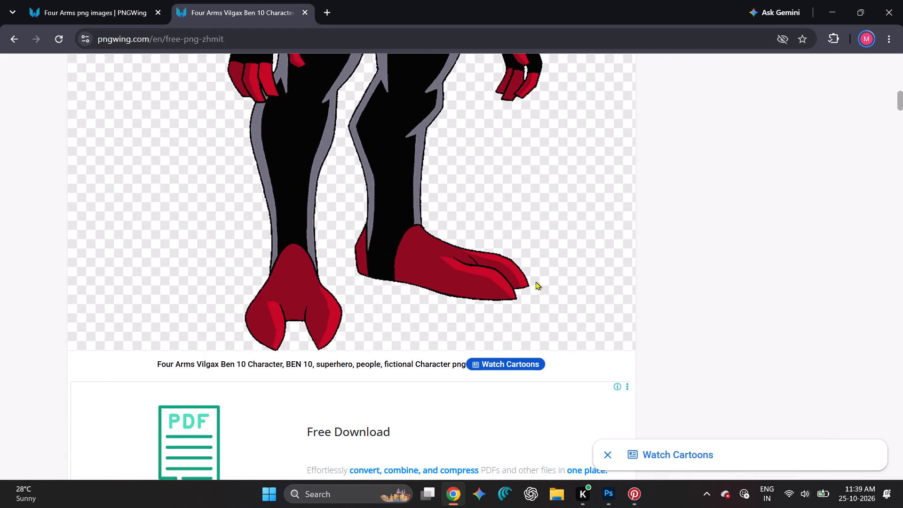
{"action": "scroll", "coordinate": [536, 281], "scroll_direction": "down", "scroll_amount": 2}
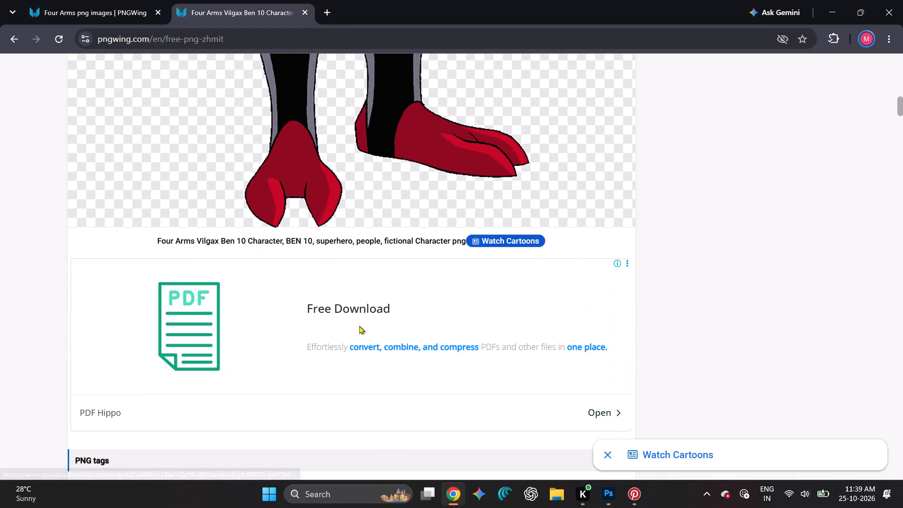
{"action": "scroll", "coordinate": [357, 325], "scroll_direction": "down", "scroll_amount": 5}
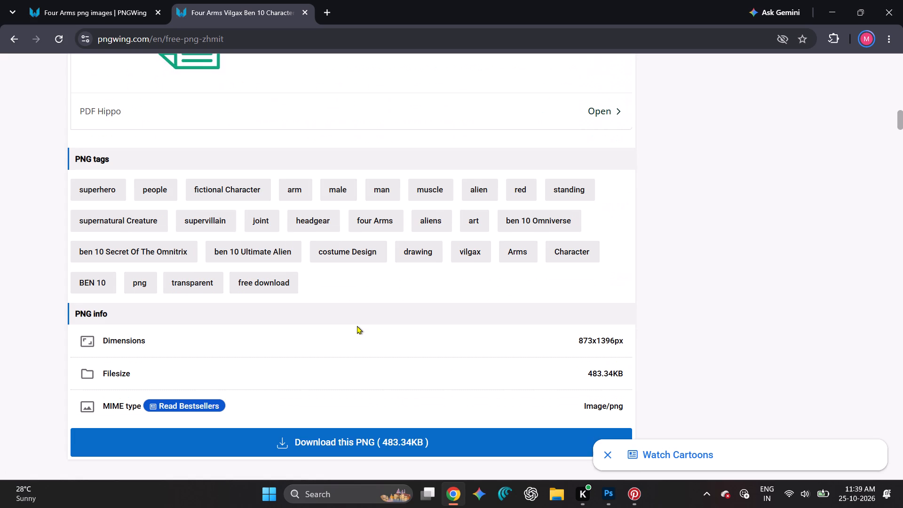
{"action": "scroll", "coordinate": [357, 325], "scroll_direction": "down", "scroll_amount": 2}
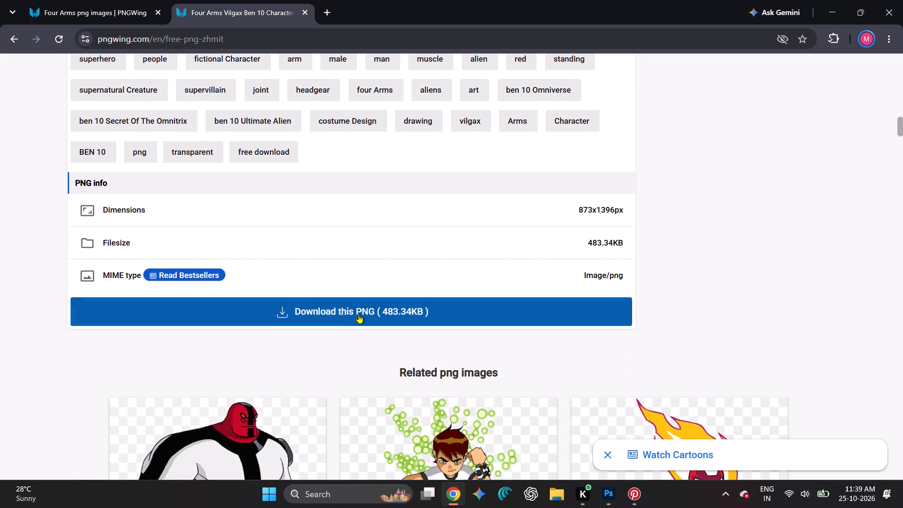
{"action": "left_click", "coordinate": [358, 314]}
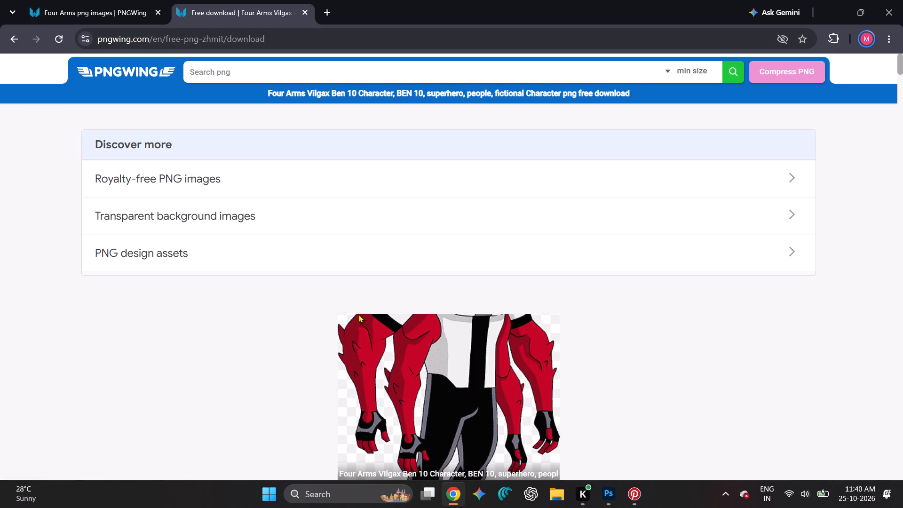
Dismiss the floating advertisement and download the Four Arms PNG, completing the character-order check H, 3, ?, G.
{"action": "scroll", "coordinate": [382, 325], "scroll_direction": "down", "scroll_amount": 3}
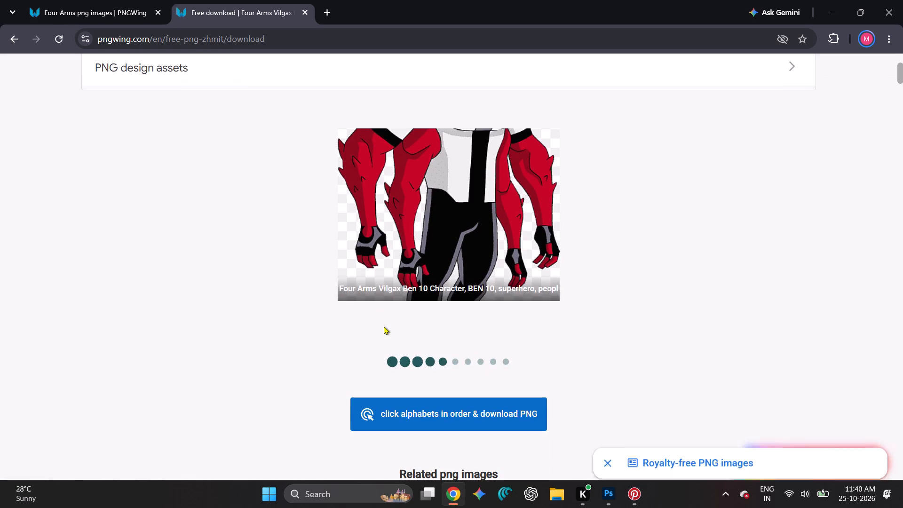
{"action": "scroll", "coordinate": [385, 329], "scroll_direction": "down", "scroll_amount": 4}
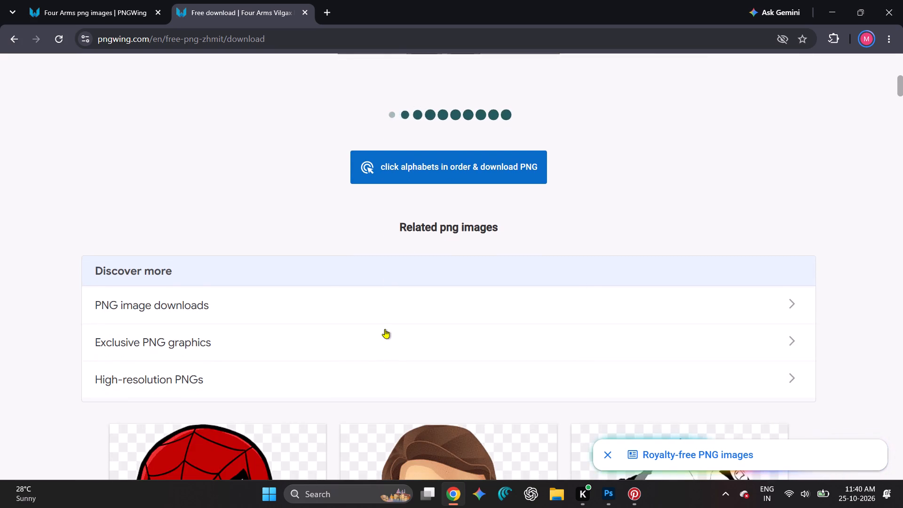
{"action": "scroll", "coordinate": [385, 329], "scroll_direction": "down", "scroll_amount": 9}
{"action": "scroll", "coordinate": [385, 330], "scroll_direction": "up", "scroll_amount": 8}
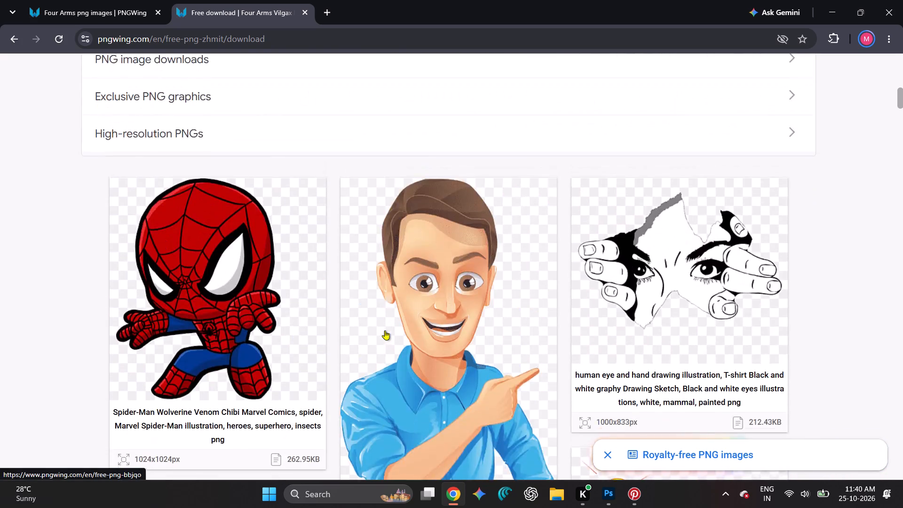
{"action": "scroll", "coordinate": [385, 330], "scroll_direction": "up", "scroll_amount": 2}
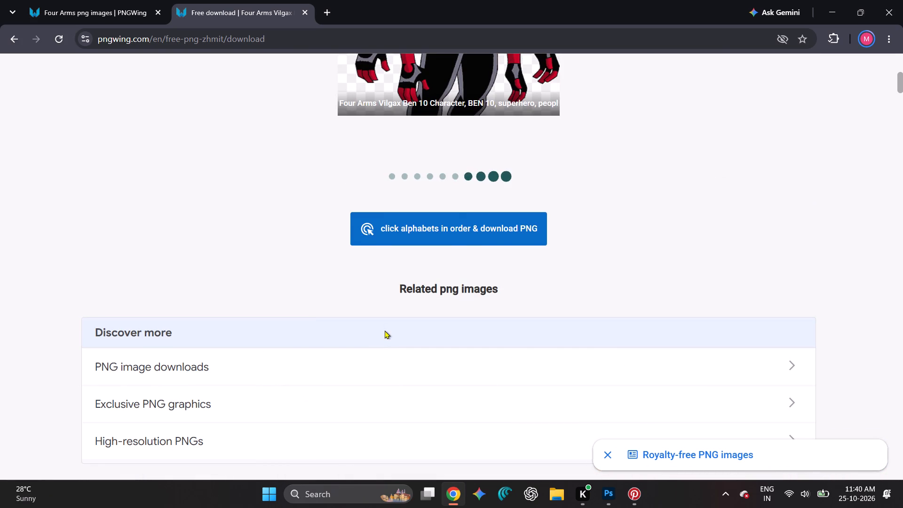
{"action": "scroll", "coordinate": [385, 330], "scroll_direction": "up", "scroll_amount": 3}
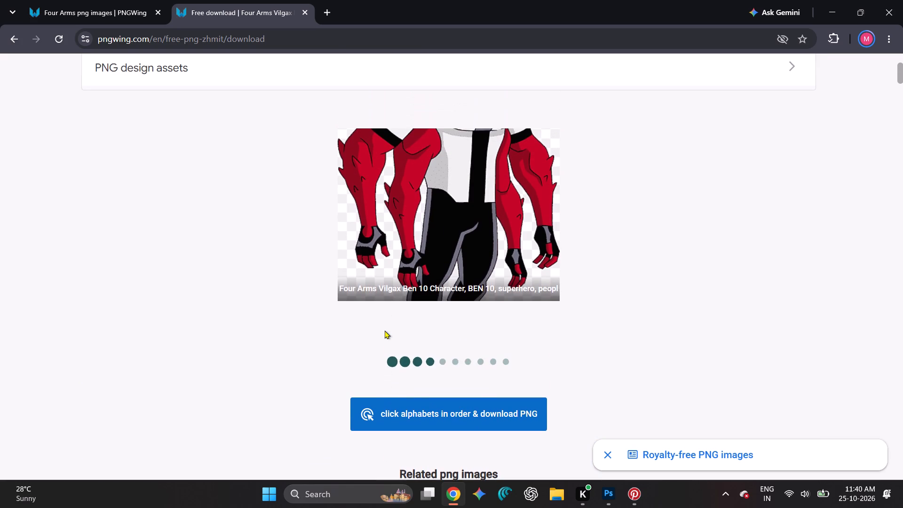
{"action": "scroll", "coordinate": [385, 330], "scroll_direction": "up", "scroll_amount": 3}
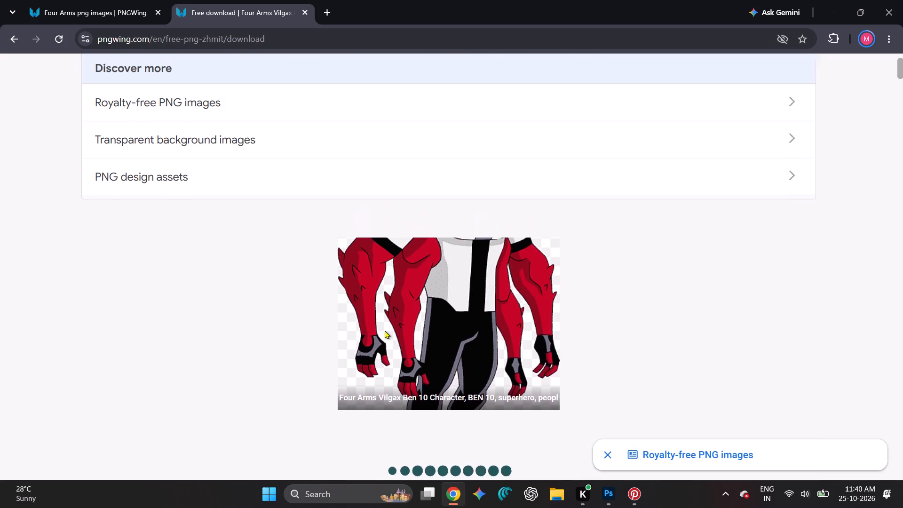
{"action": "scroll", "coordinate": [385, 330], "scroll_direction": "up", "scroll_amount": 2}
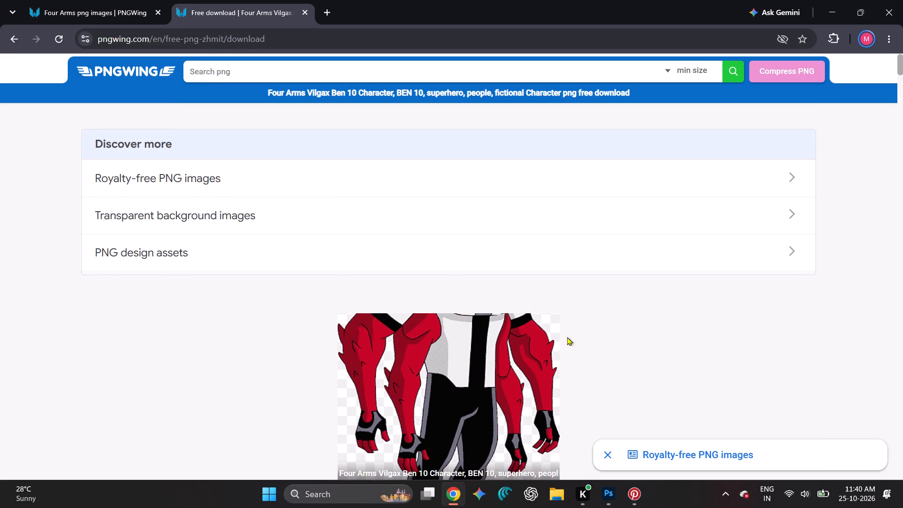
{"action": "scroll", "coordinate": [589, 350], "scroll_direction": "down", "scroll_amount": 4}
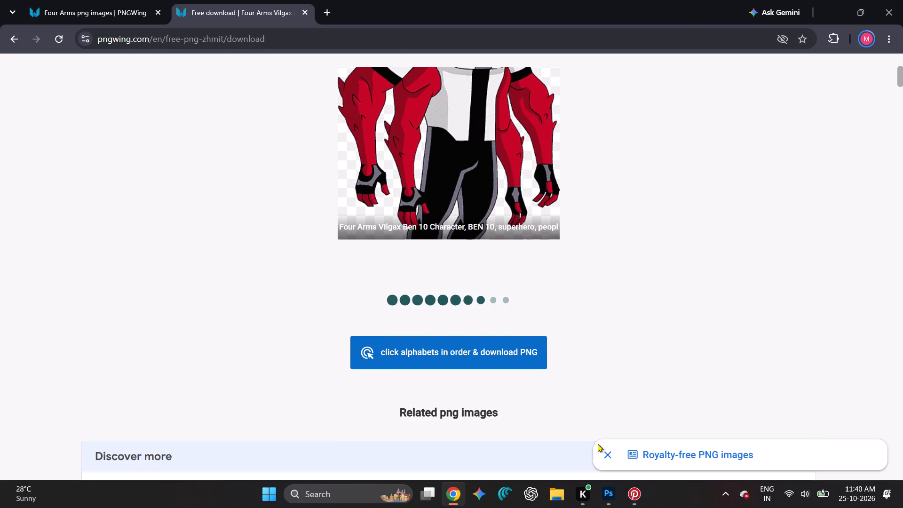
{"action": "left_click", "coordinate": [609, 453]}
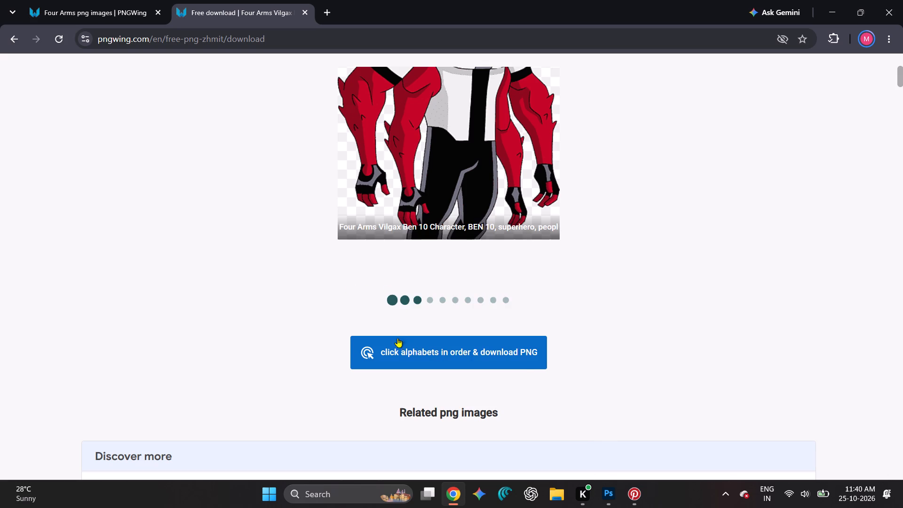
{"action": "left_click", "coordinate": [405, 360]}
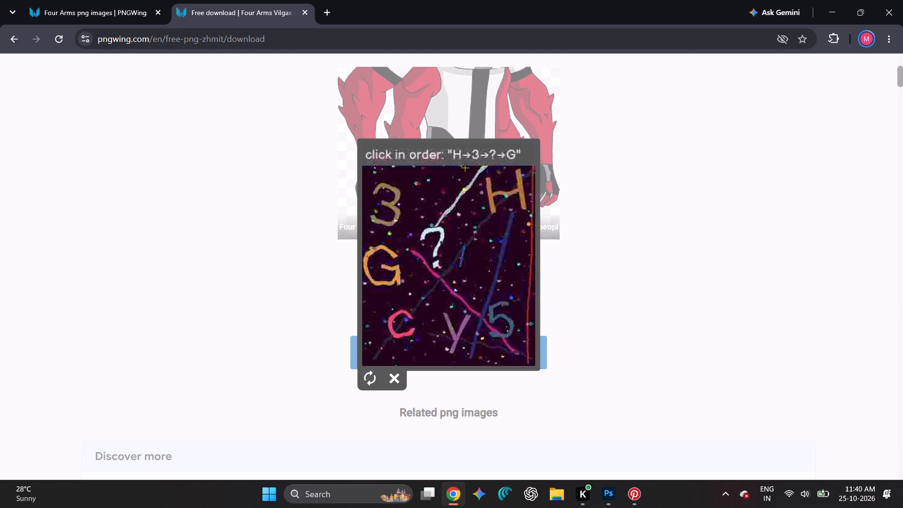
{"action": "left_click", "coordinate": [499, 191]}
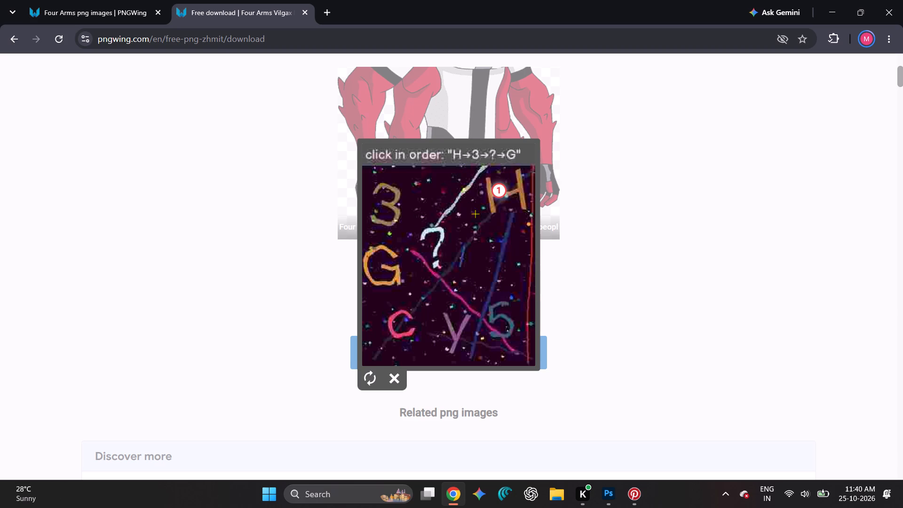
{"action": "left_click", "coordinate": [385, 201]}
{"action": "left_click", "coordinate": [434, 238]}
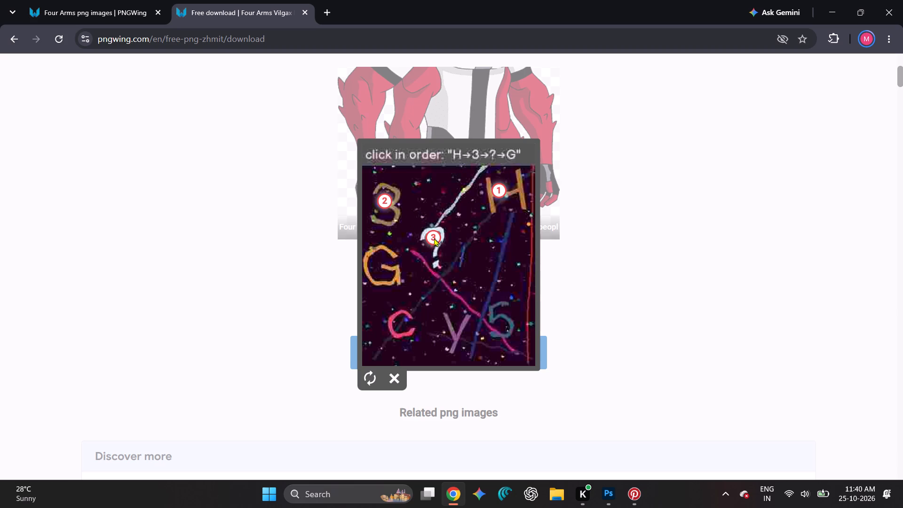
{"action": "left_click", "coordinate": [384, 266]}
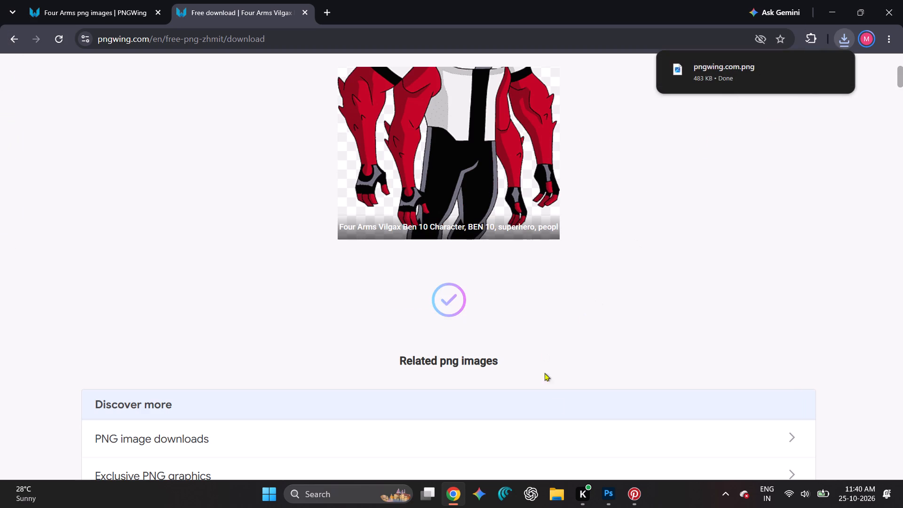
Switch to File Explorer, open the Downloads folder and transfer pngwing.com.png towards the Photoshop document.
{"action": "left_click", "coordinate": [555, 491]}
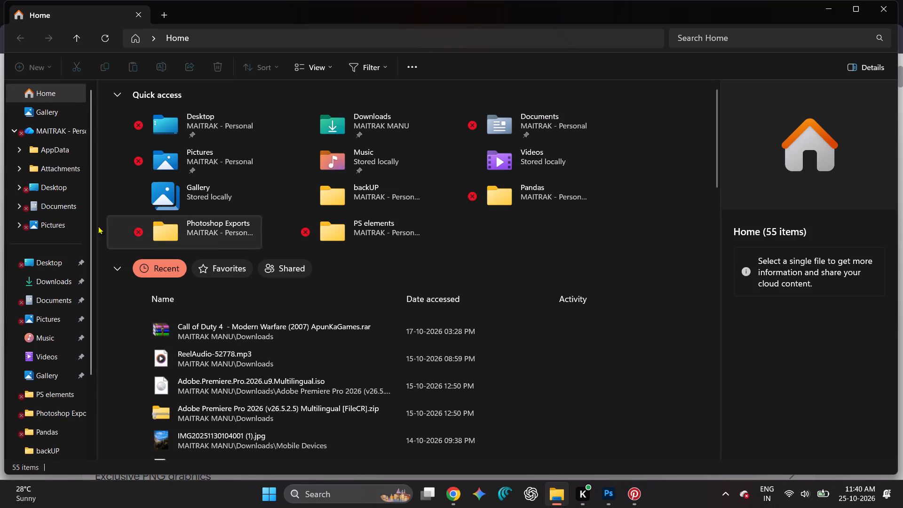
{"action": "left_click", "coordinate": [61, 279]}
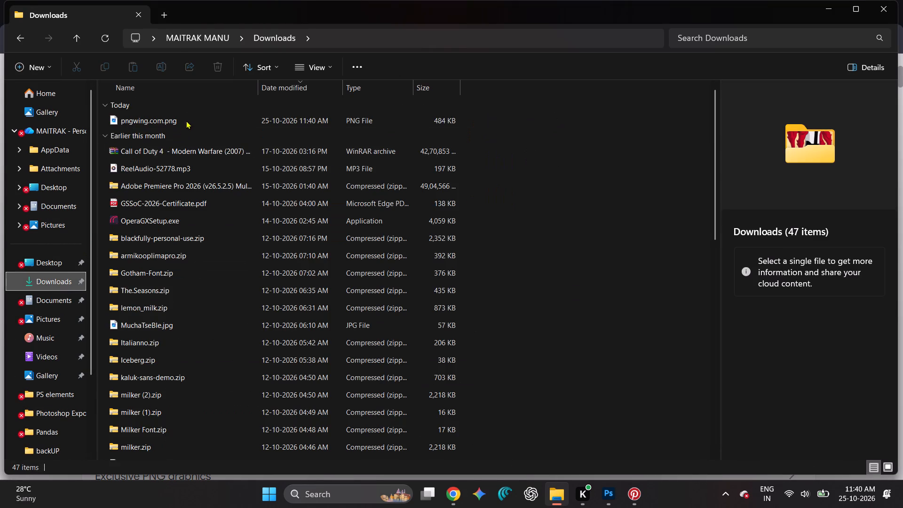
{"action": "left_click_drag", "start_coordinate": [186, 120], "coordinate": [433, 363]}
{"action": "left_click", "coordinate": [579, 320]}
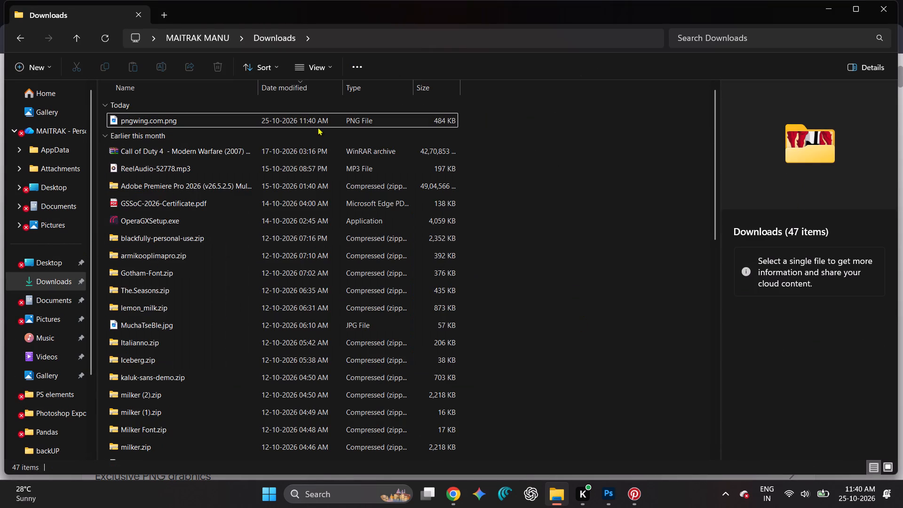
{"action": "left_click", "coordinate": [318, 116]}
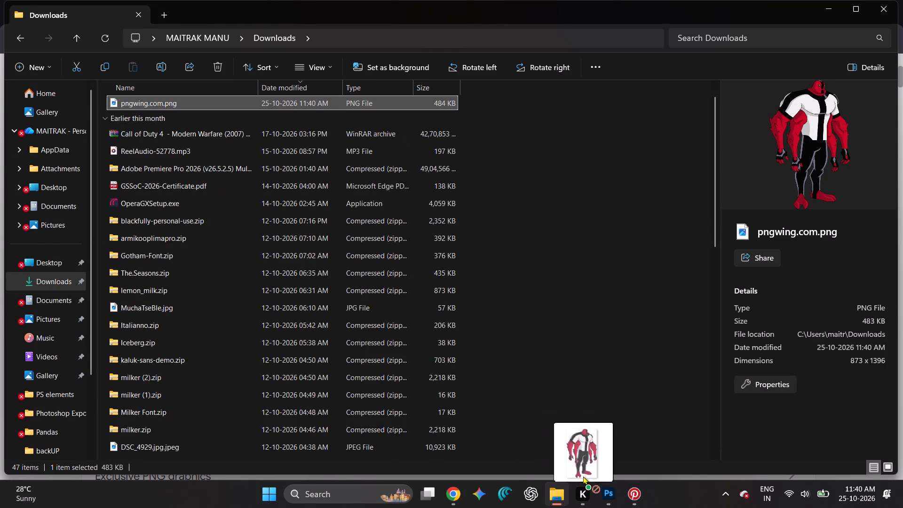
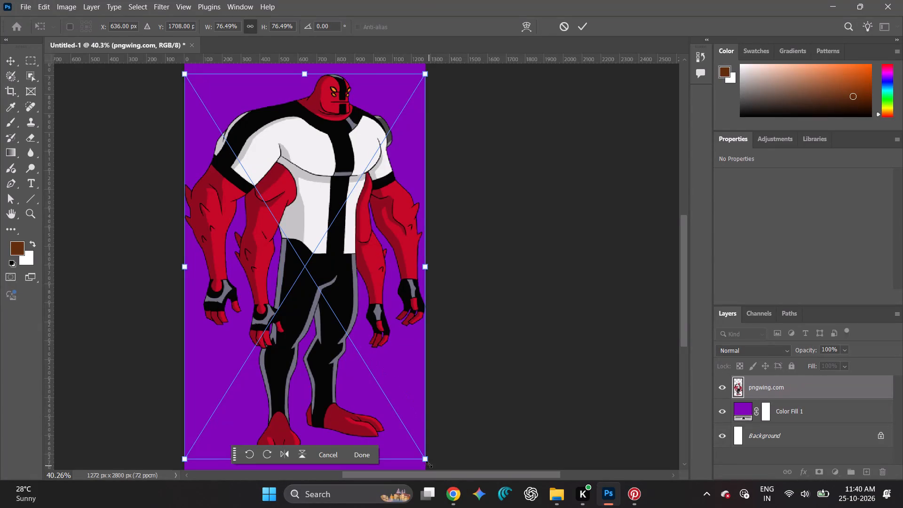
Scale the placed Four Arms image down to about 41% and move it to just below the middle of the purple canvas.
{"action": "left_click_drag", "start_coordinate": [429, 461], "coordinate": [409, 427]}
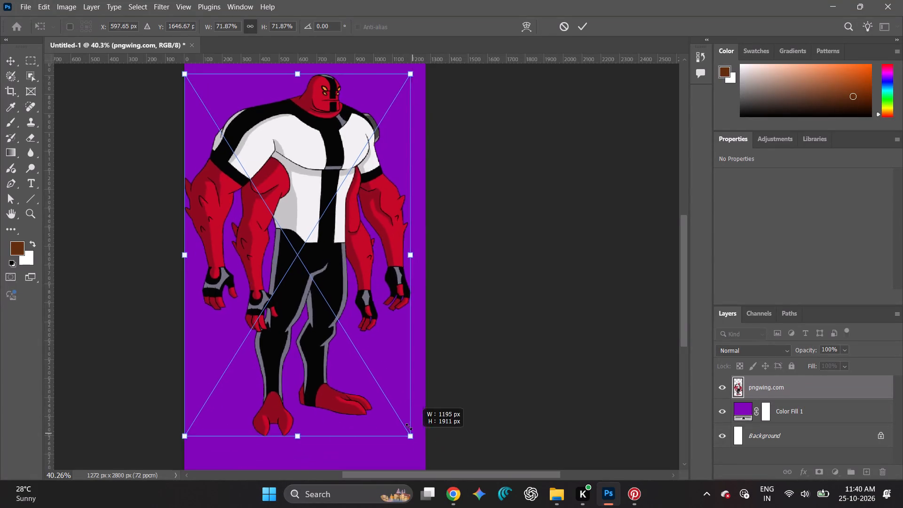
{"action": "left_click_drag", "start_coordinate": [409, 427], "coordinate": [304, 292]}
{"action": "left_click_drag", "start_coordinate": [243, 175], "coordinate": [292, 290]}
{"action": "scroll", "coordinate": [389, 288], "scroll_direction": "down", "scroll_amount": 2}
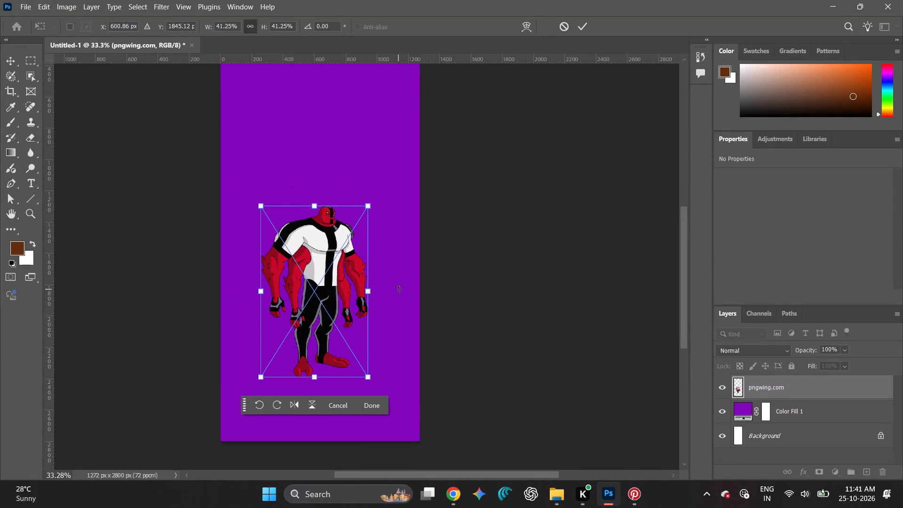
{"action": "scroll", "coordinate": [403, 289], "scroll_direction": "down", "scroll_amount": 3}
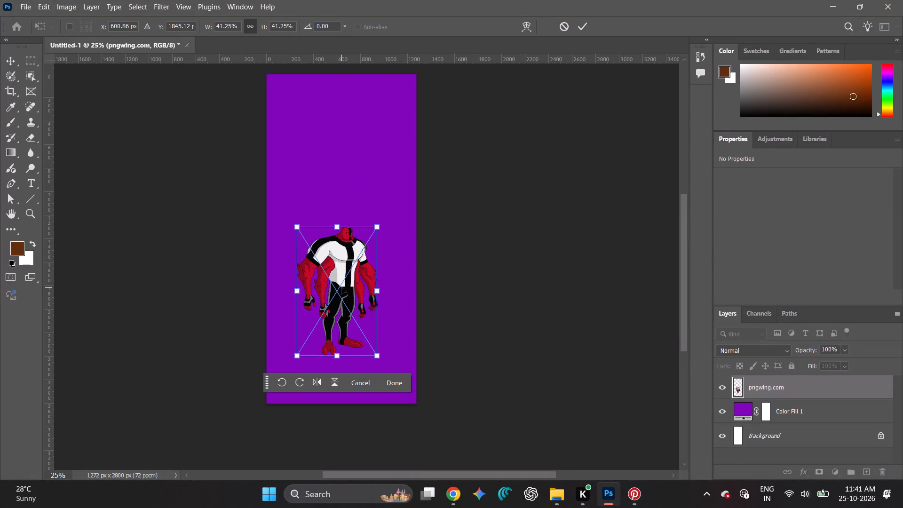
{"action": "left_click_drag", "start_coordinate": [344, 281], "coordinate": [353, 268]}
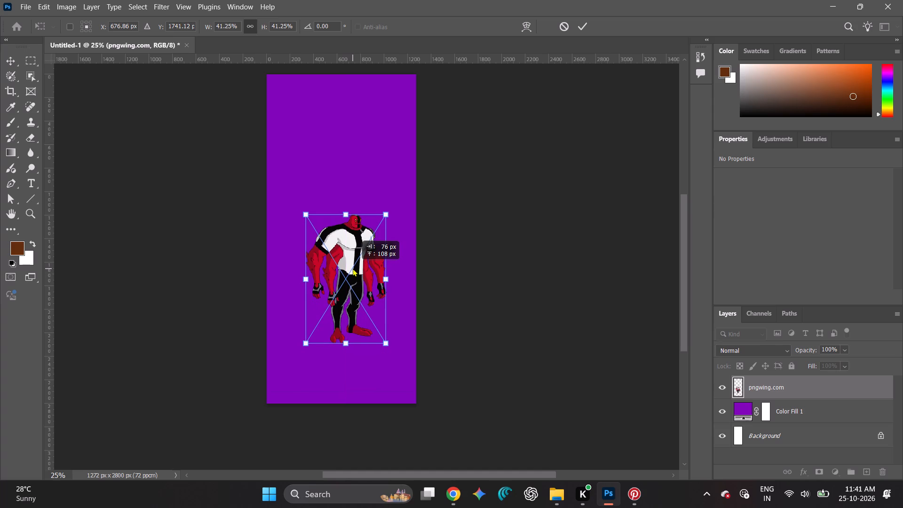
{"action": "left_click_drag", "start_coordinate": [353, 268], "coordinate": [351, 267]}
Enlarge the Four Arms image to about 69%, centre it horizontally with its feet on the canvas's bottom edge, and commit the placement.
{"action": "left_click_drag", "start_coordinate": [383, 343], "coordinate": [399, 365]}
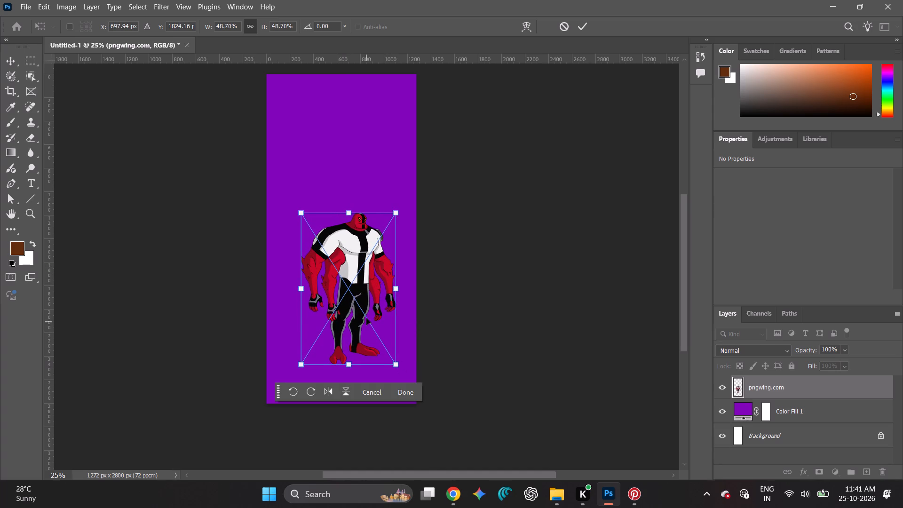
{"action": "left_click_drag", "start_coordinate": [366, 305], "coordinate": [365, 342]}
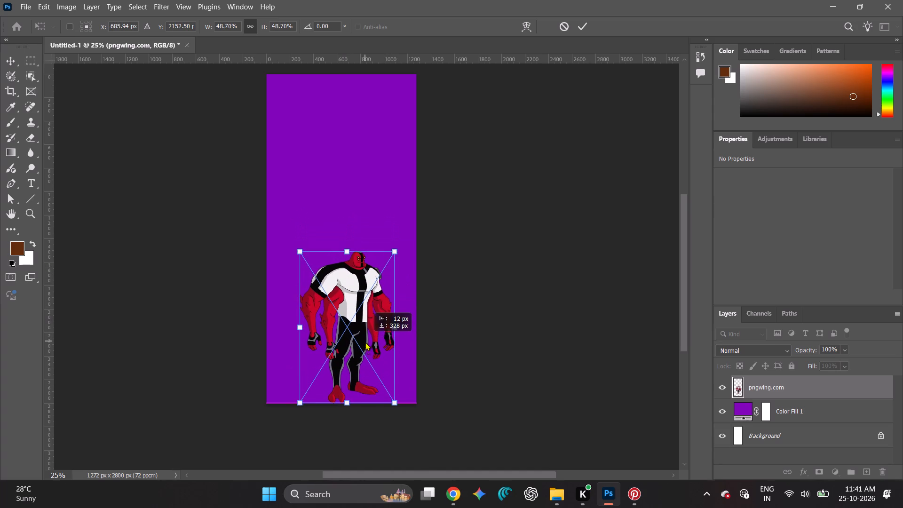
{"action": "left_click_drag", "start_coordinate": [365, 342], "coordinate": [367, 348]}
{"action": "left_click_drag", "start_coordinate": [301, 252], "coordinate": [288, 230]}
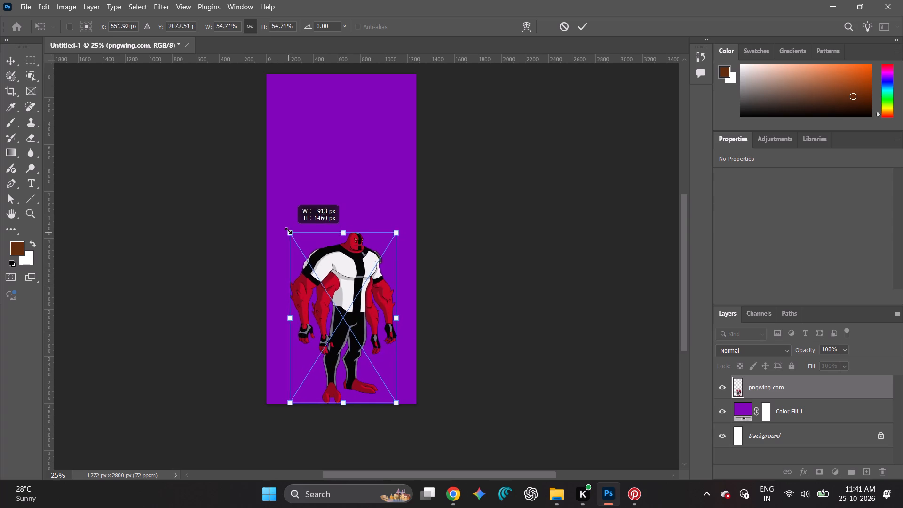
{"action": "left_click_drag", "start_coordinate": [288, 230], "coordinate": [280, 198]}
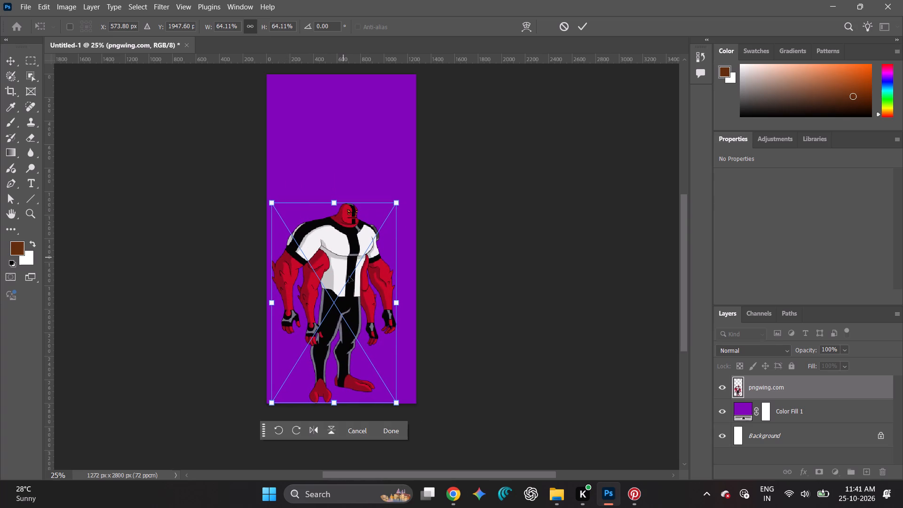
{"action": "left_click_drag", "start_coordinate": [398, 201], "coordinate": [410, 194]}
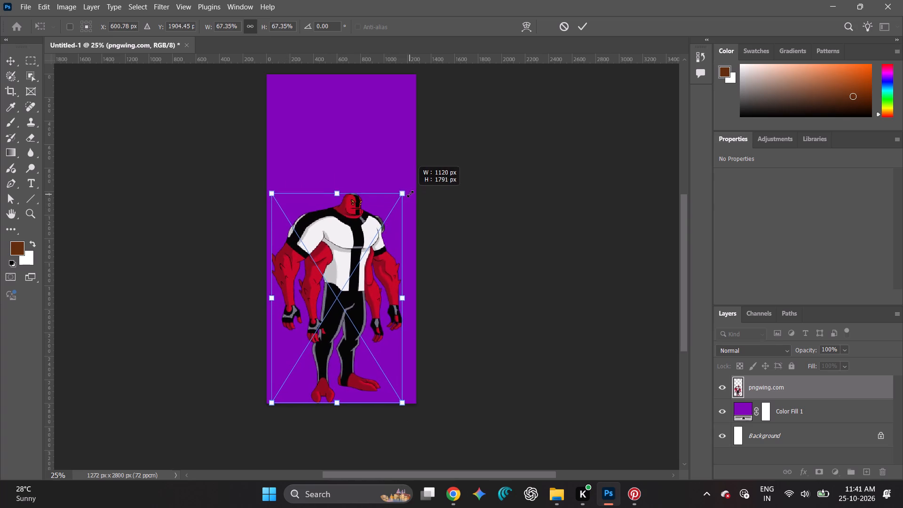
{"action": "left_click_drag", "start_coordinate": [410, 194], "coordinate": [415, 190]}
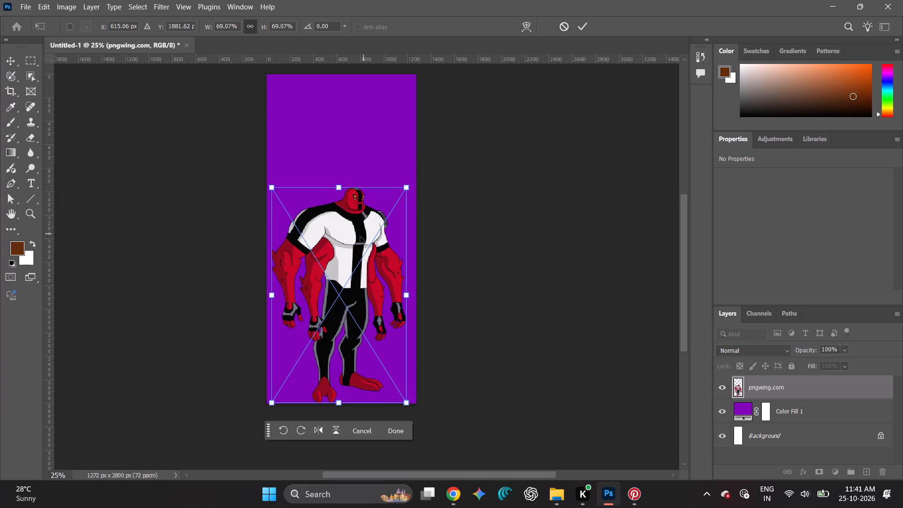
{"action": "left_click_drag", "start_coordinate": [359, 237], "coordinate": [364, 238]}
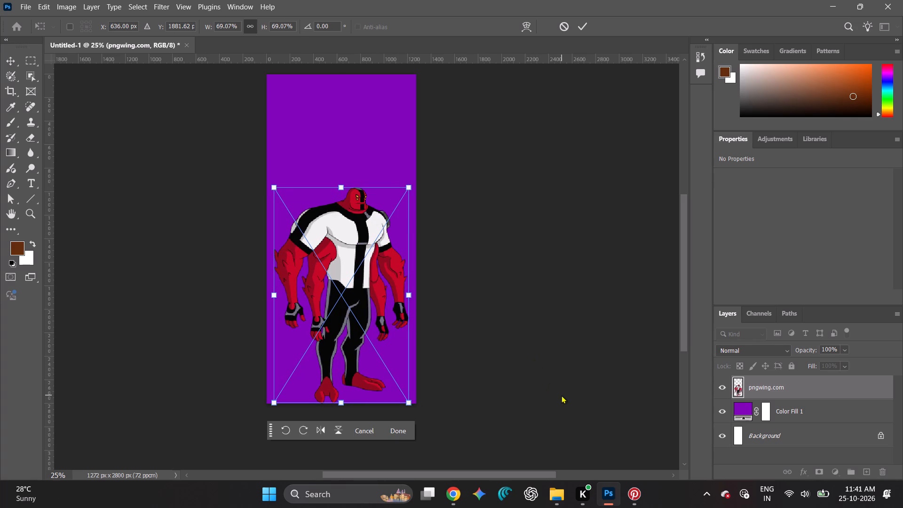
{"action": "left_click", "coordinate": [562, 395]}
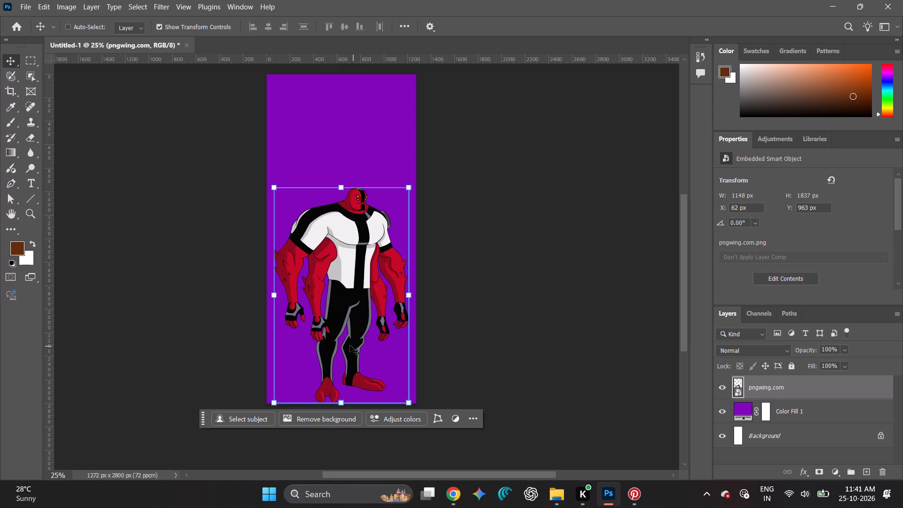
Open the pngwing.com layer's blending options and enable a single Drop Shadow, leaving the second Drop Shadow off.
{"action": "right_click", "coordinate": [351, 286]}
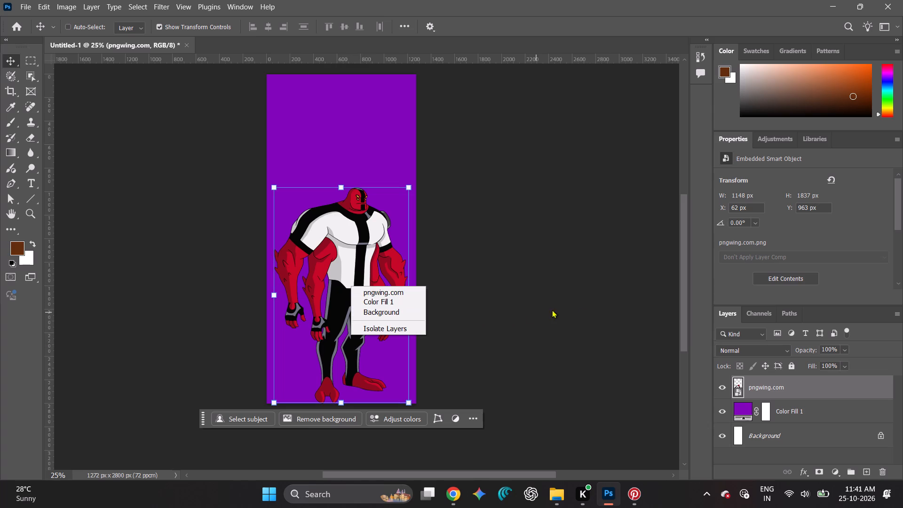
{"action": "right_click", "coordinate": [792, 384]}
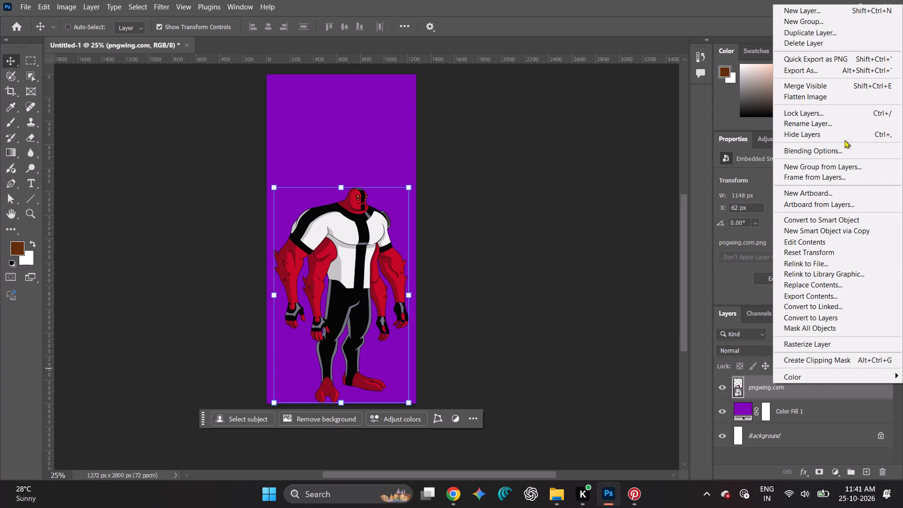
{"action": "left_click", "coordinate": [851, 153]}
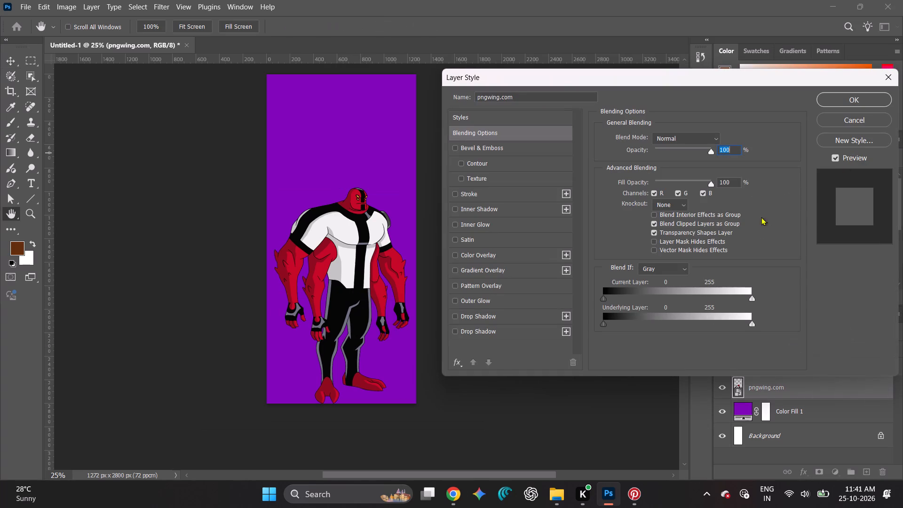
{"action": "left_click", "coordinate": [463, 317]}
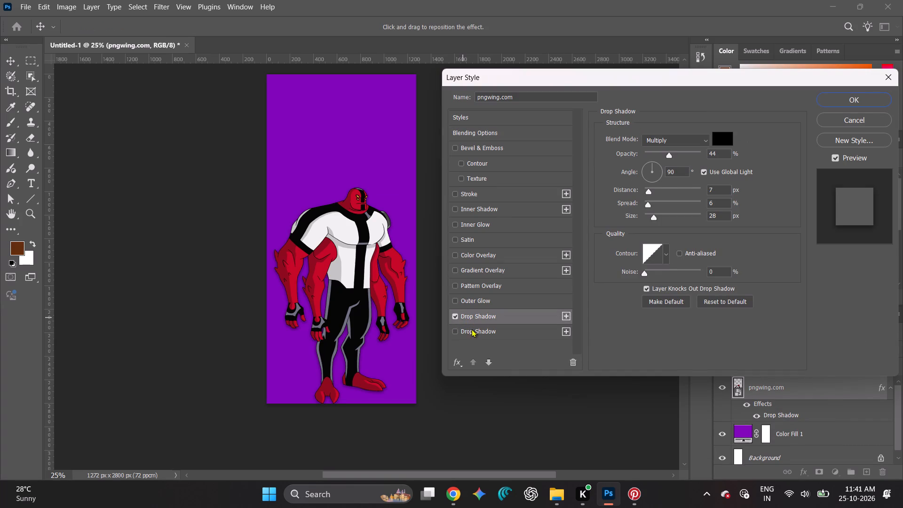
{"action": "left_click", "coordinate": [472, 330]}
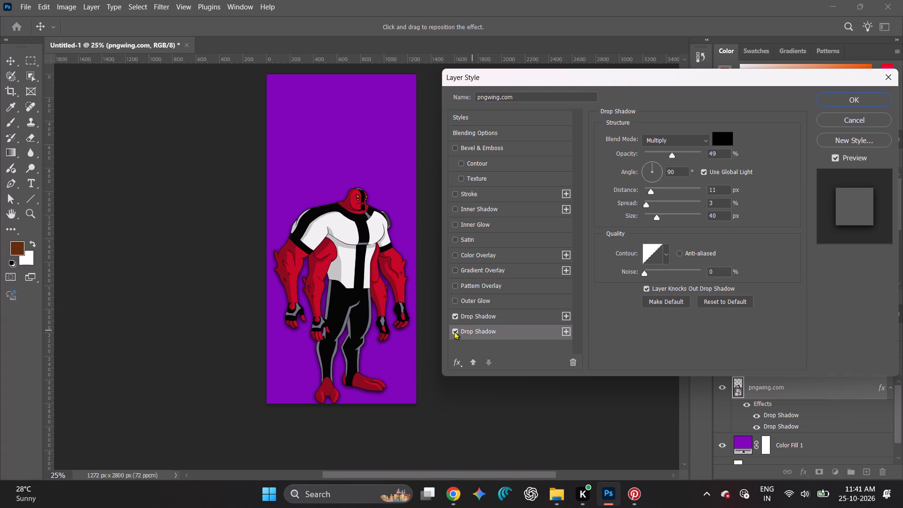
{"action": "left_click", "coordinate": [454, 331]}
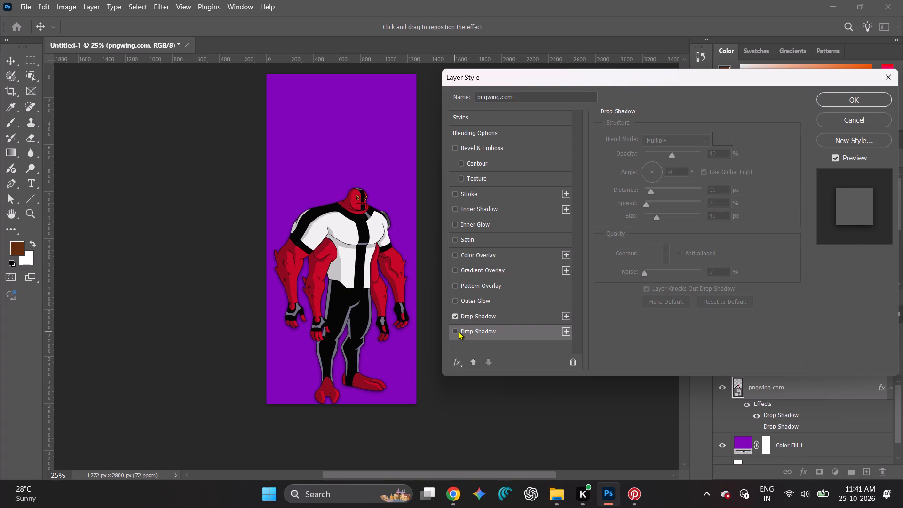
{"action": "left_click", "coordinate": [469, 313]}
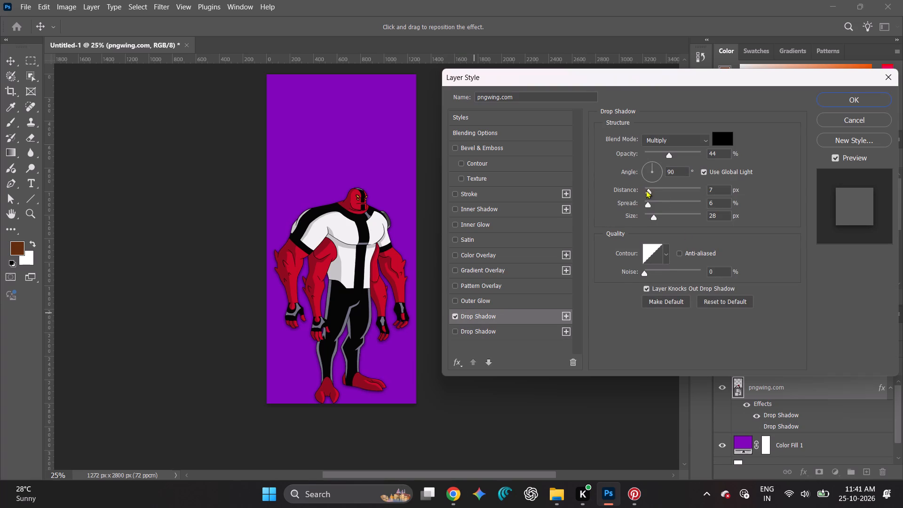
Set the Four Arms drop shadow to distance 12 px, spread 0% and size 65 px, and apply the layer style.
{"action": "left_click_drag", "start_coordinate": [647, 190], "coordinate": [641, 191]}
{"action": "left_click_drag", "start_coordinate": [641, 191], "coordinate": [658, 192]}
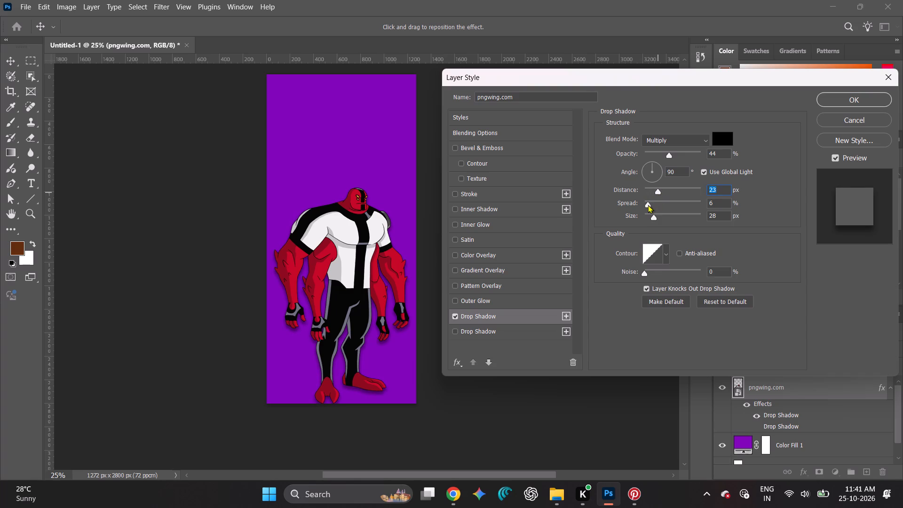
{"action": "left_click_drag", "start_coordinate": [648, 205], "coordinate": [658, 205]}
{"action": "left_click_drag", "start_coordinate": [652, 215], "coordinate": [657, 217]}
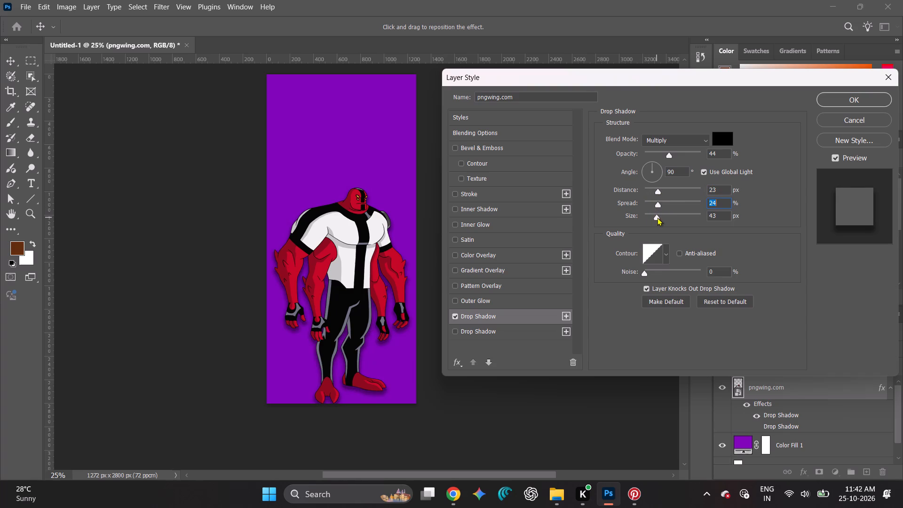
{"action": "left_click_drag", "start_coordinate": [657, 217], "coordinate": [662, 217]}
{"action": "left_click_drag", "start_coordinate": [657, 203], "coordinate": [645, 204]}
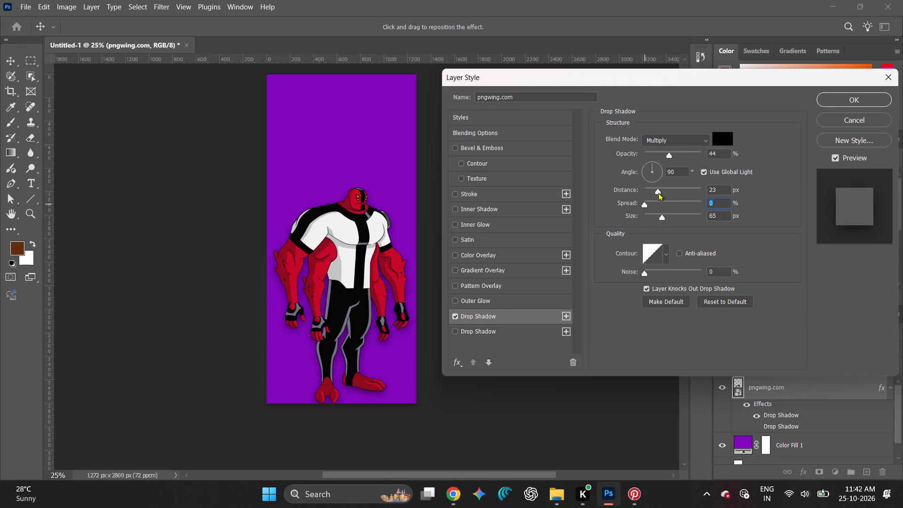
{"action": "left_click_drag", "start_coordinate": [658, 192], "coordinate": [652, 192]}
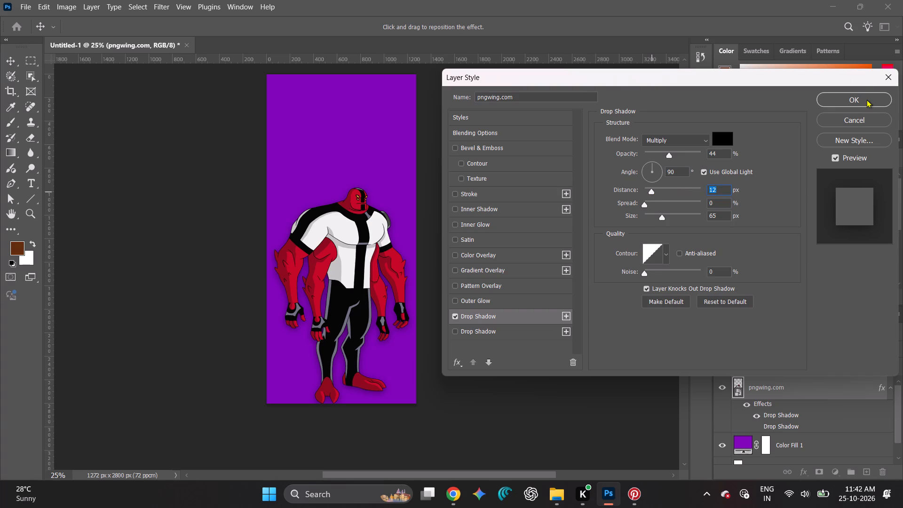
{"action": "left_click", "coordinate": [867, 99]}
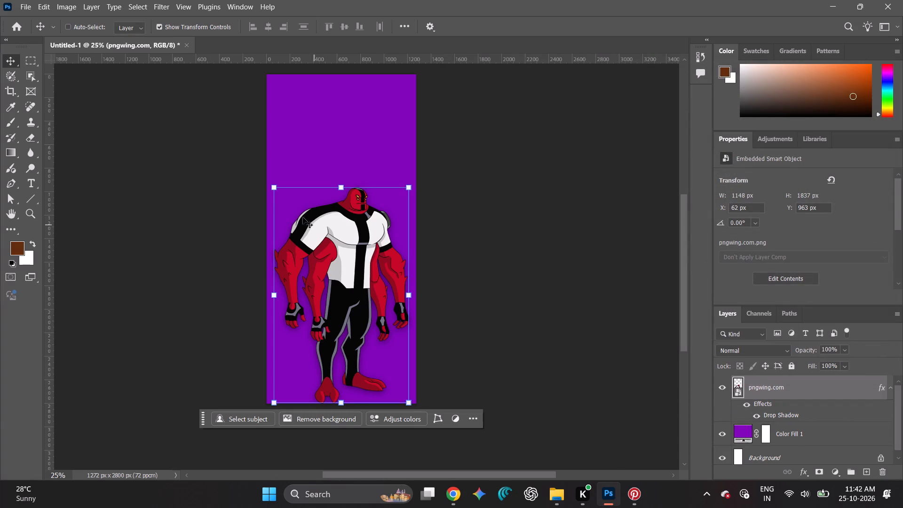
Enlarge the Four Arms image slightly to about 69.5% (1156 x 1848 px), recentre it horizontally and commit the transform.
{"action": "left_click", "coordinate": [271, 184]}
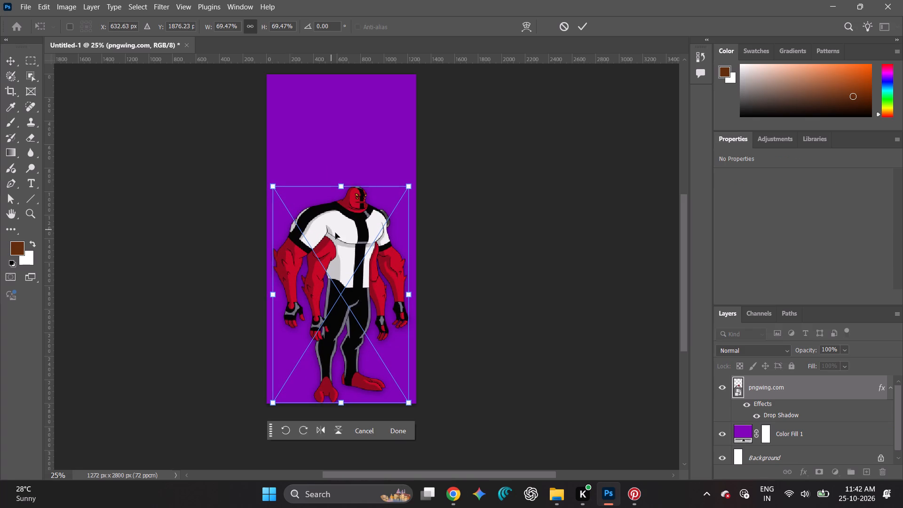
{"action": "left_click", "coordinate": [356, 246]}
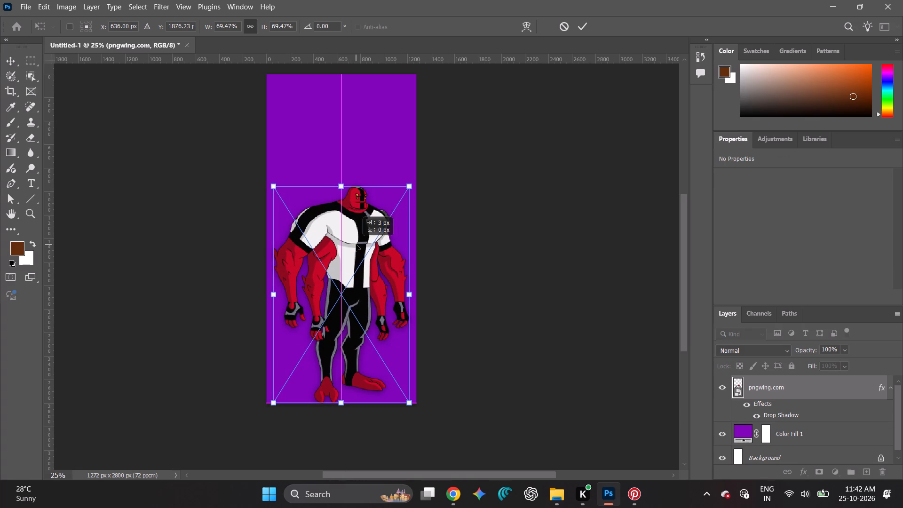
{"action": "left_click", "coordinate": [610, 341]}
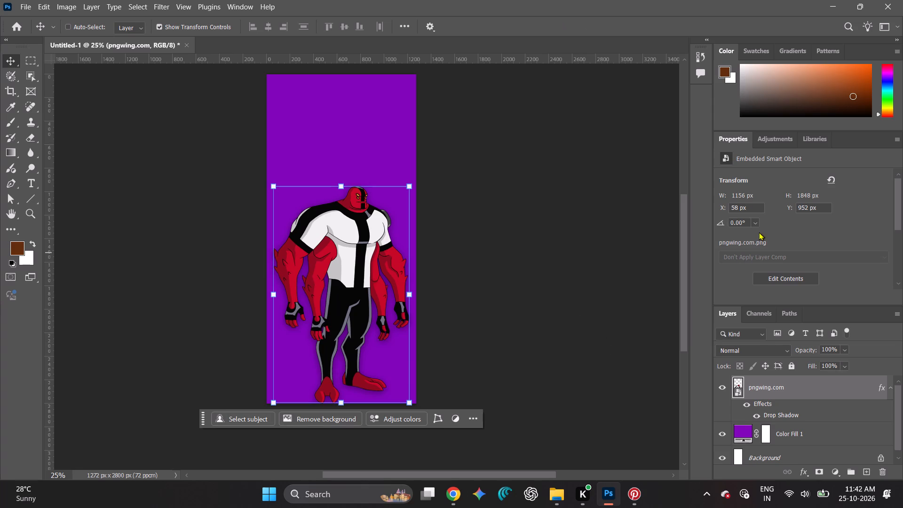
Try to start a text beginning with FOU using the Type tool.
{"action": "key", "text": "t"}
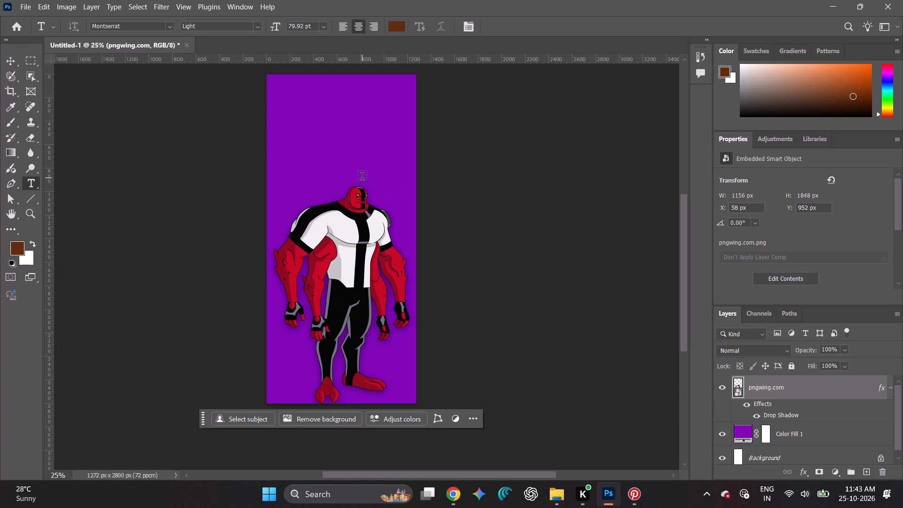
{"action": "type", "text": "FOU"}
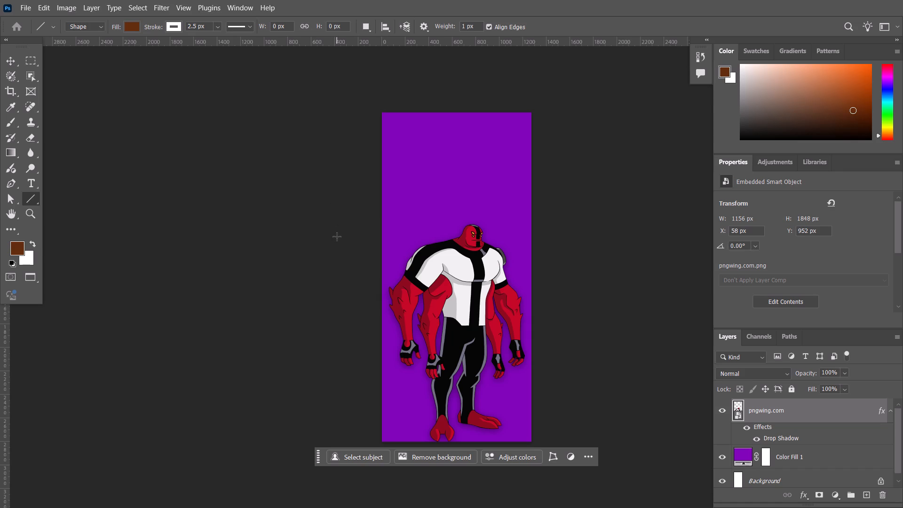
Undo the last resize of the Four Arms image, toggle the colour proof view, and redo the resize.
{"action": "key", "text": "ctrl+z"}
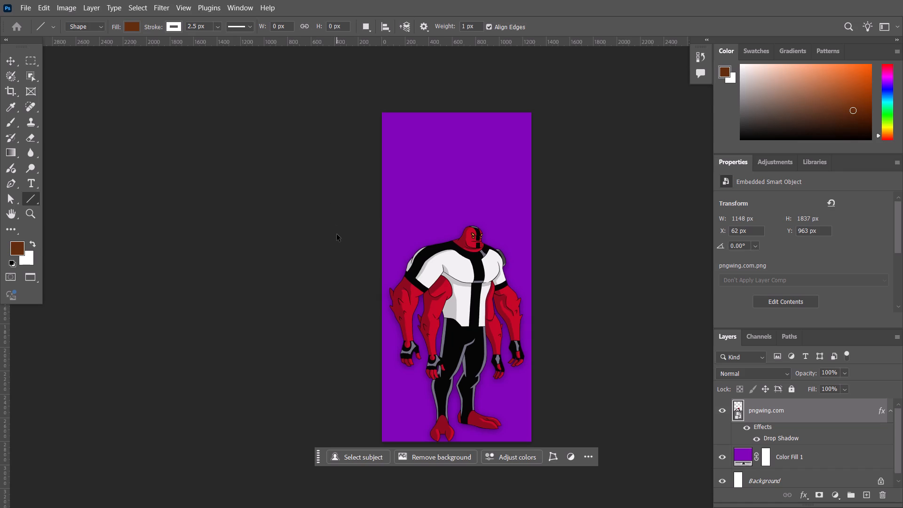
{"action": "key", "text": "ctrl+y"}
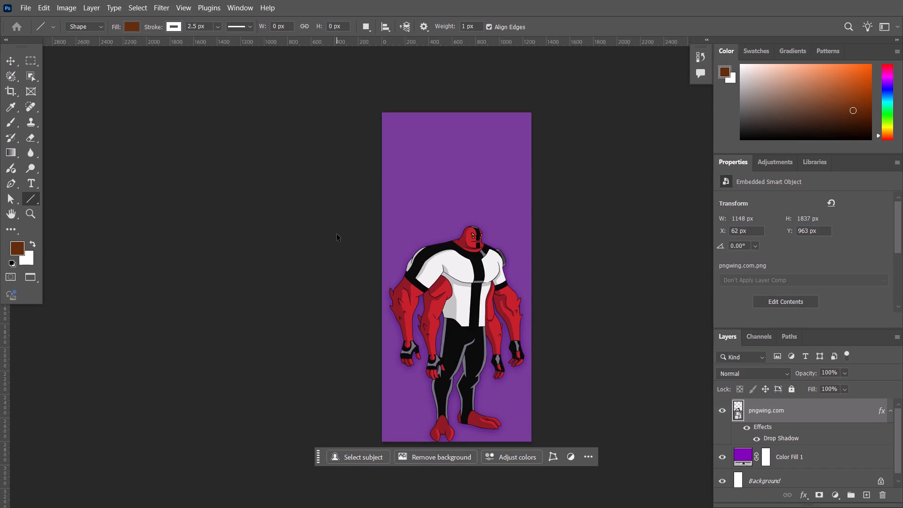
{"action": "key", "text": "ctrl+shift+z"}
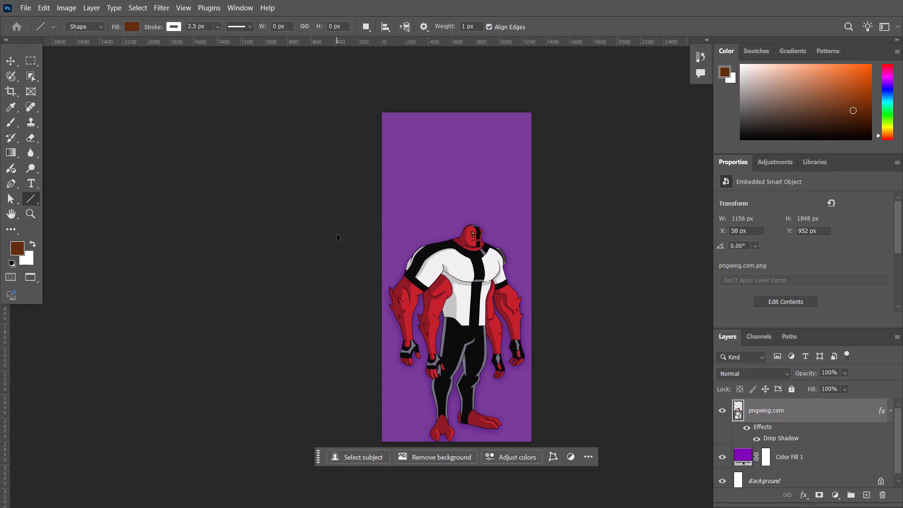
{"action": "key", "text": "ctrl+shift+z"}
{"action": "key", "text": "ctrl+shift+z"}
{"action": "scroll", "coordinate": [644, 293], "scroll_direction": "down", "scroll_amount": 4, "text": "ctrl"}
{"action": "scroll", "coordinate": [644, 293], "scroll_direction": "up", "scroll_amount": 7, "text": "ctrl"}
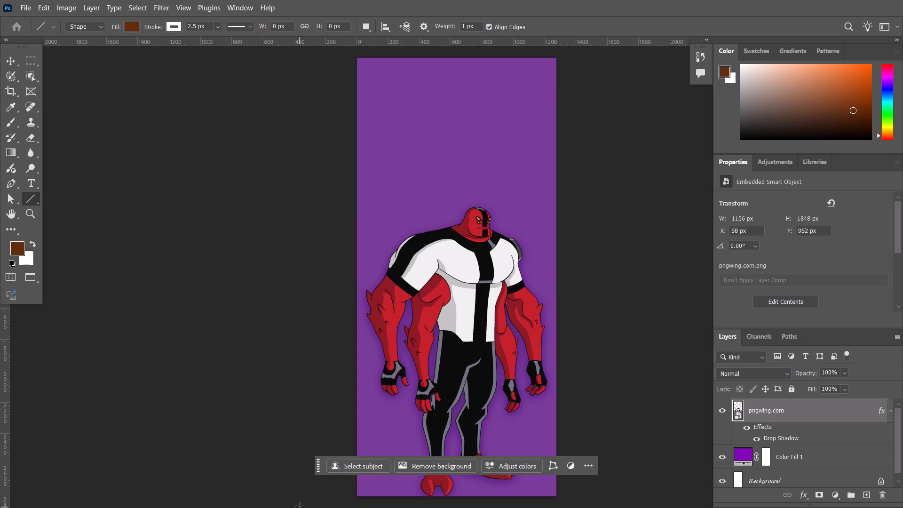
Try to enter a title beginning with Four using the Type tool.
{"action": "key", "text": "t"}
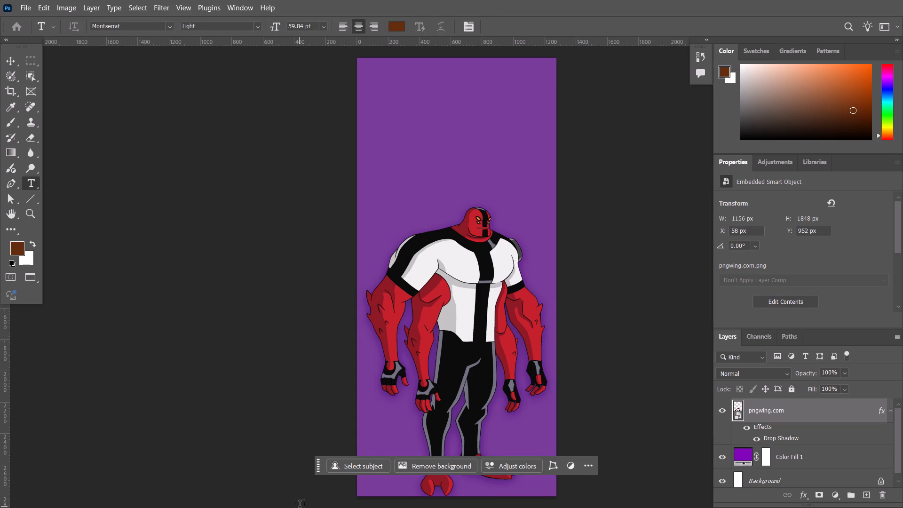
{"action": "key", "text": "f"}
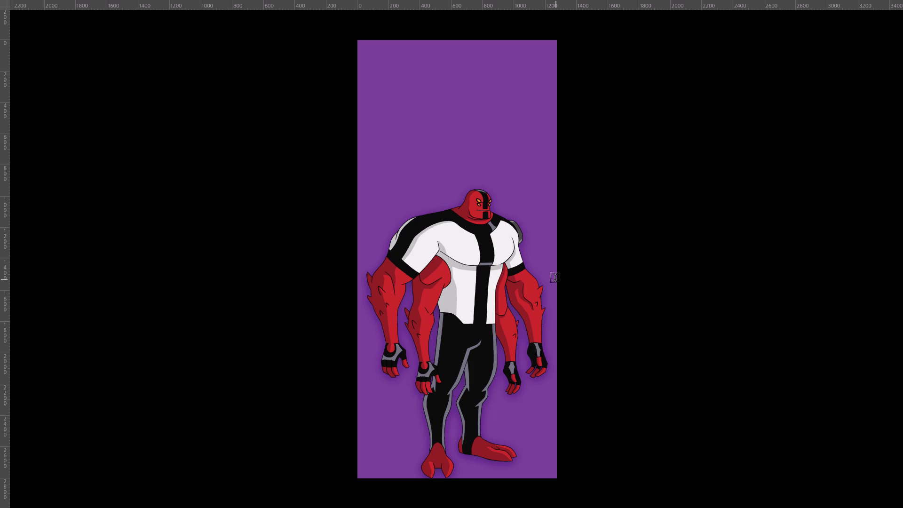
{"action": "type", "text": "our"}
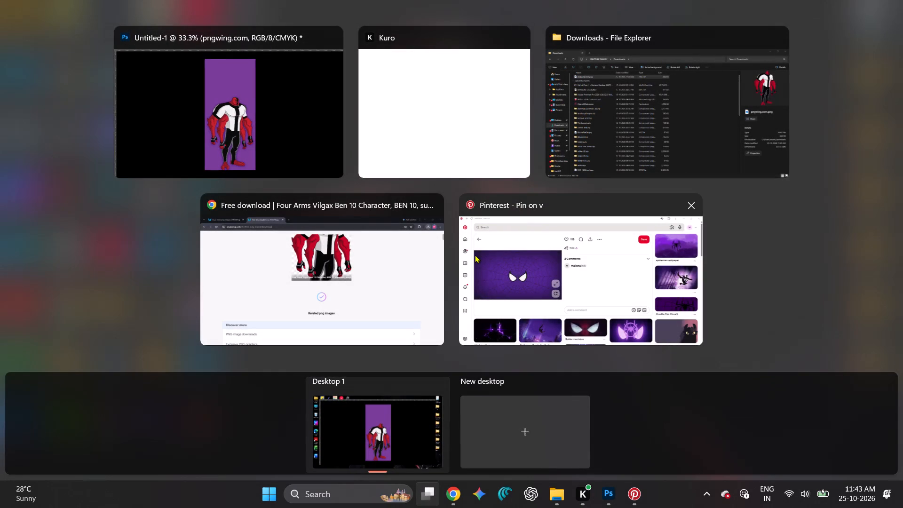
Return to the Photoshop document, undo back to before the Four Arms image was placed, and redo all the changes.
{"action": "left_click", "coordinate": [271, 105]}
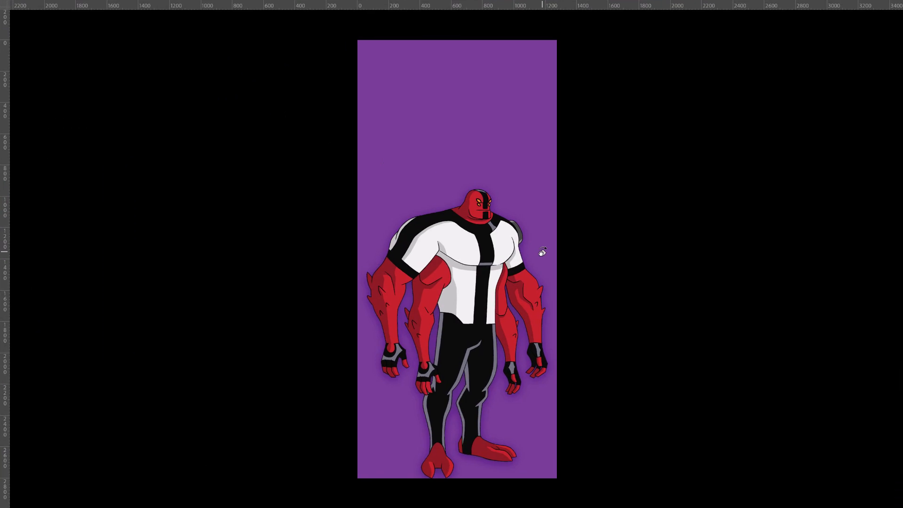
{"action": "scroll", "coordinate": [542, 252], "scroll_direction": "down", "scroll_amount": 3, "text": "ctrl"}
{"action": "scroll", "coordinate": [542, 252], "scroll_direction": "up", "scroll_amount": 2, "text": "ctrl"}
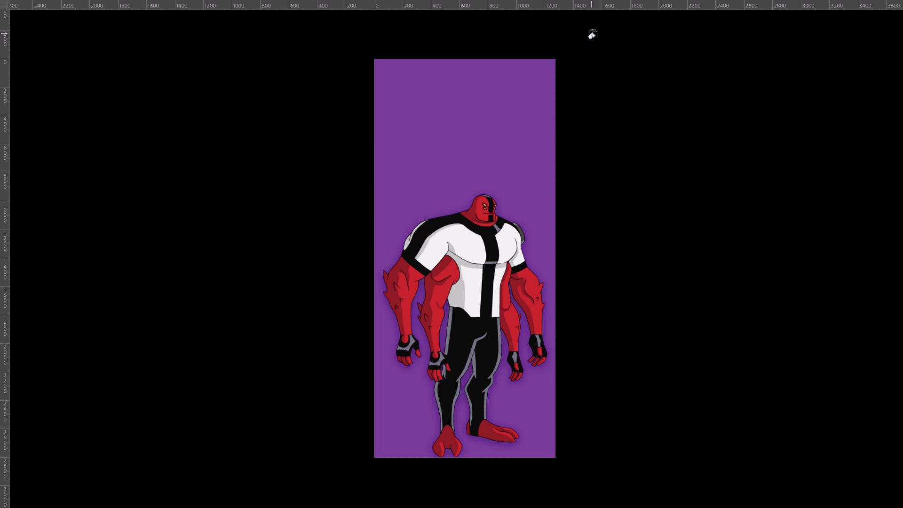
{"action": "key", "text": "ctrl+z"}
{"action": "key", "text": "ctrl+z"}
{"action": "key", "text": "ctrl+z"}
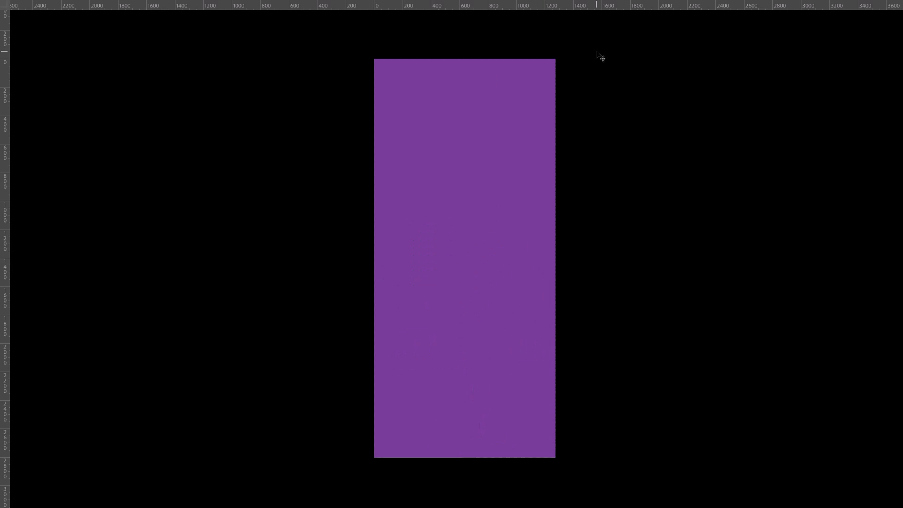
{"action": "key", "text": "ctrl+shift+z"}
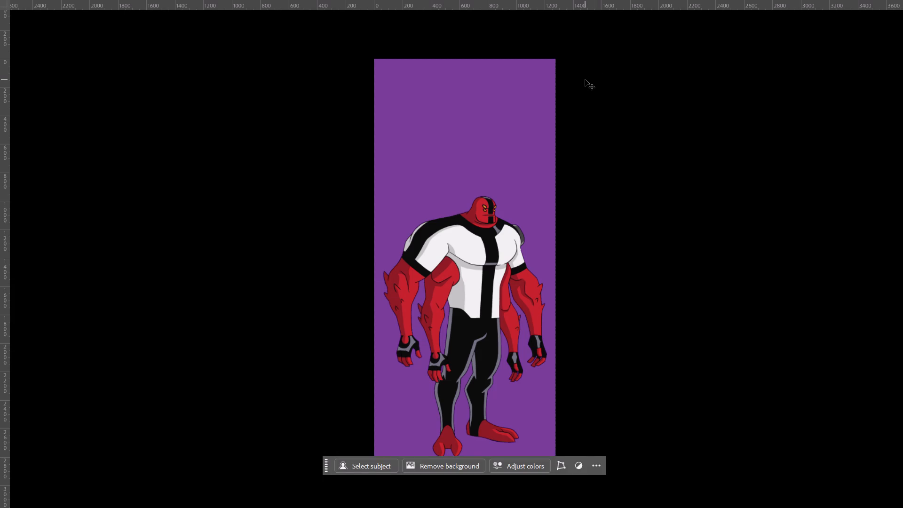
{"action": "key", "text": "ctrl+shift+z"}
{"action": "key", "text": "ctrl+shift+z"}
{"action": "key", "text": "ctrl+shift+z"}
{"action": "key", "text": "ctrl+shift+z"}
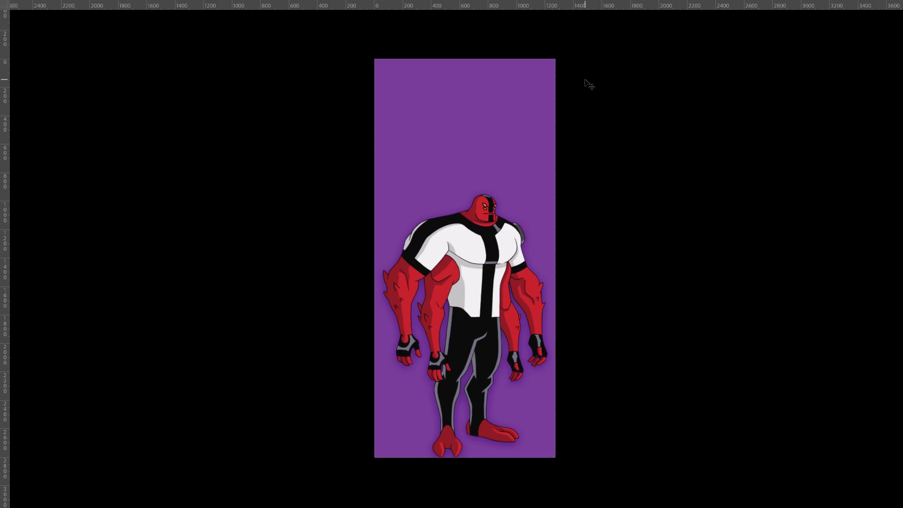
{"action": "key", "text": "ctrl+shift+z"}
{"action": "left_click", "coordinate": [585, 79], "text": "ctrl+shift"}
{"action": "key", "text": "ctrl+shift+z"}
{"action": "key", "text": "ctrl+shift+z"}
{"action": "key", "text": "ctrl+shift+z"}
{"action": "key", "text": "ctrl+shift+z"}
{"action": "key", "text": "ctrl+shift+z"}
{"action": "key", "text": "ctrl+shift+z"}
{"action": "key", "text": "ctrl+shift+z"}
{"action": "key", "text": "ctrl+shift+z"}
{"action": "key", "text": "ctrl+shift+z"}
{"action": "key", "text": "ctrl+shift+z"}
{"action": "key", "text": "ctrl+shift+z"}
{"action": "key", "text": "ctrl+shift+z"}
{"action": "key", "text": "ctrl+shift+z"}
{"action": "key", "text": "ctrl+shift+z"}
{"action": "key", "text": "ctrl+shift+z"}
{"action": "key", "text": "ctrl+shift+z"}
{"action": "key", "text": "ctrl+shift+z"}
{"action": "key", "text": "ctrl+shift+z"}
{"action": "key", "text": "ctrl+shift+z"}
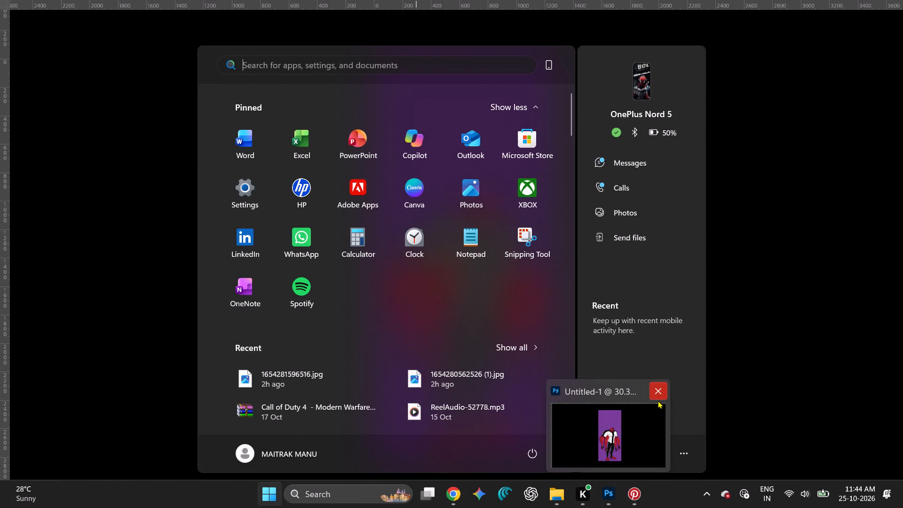
Close Photoshop and choose to save the changes to the wallpaper document.
{"action": "left_click", "coordinate": [658, 400]}
{"action": "left_click", "coordinate": [785, 304]}
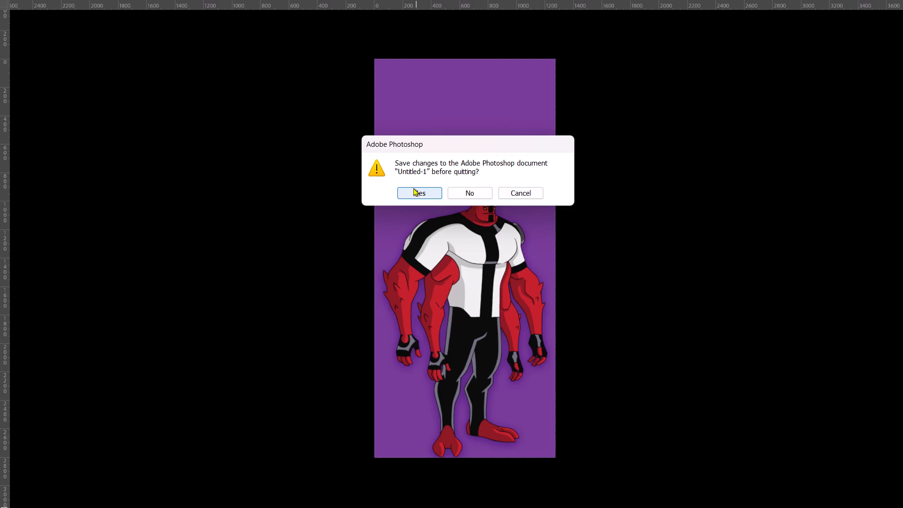
{"action": "left_click", "coordinate": [418, 193]}
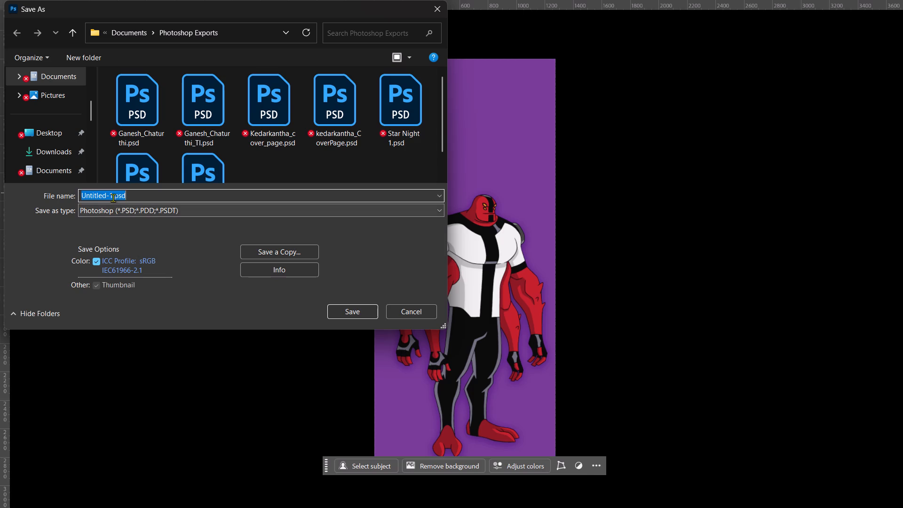
Save the document as Fourarms_wallpaper.psd in the Photoshop Exports folder, keeping Maximize Compatibility enabled.
{"action": "left_click_drag", "start_coordinate": [113, 196], "coordinate": [84, 200]}
{"action": "key", "text": "BackSpace"}
{"action": "key", "text": "BackSpace"}
{"action": "key", "text": "BackSpace"}
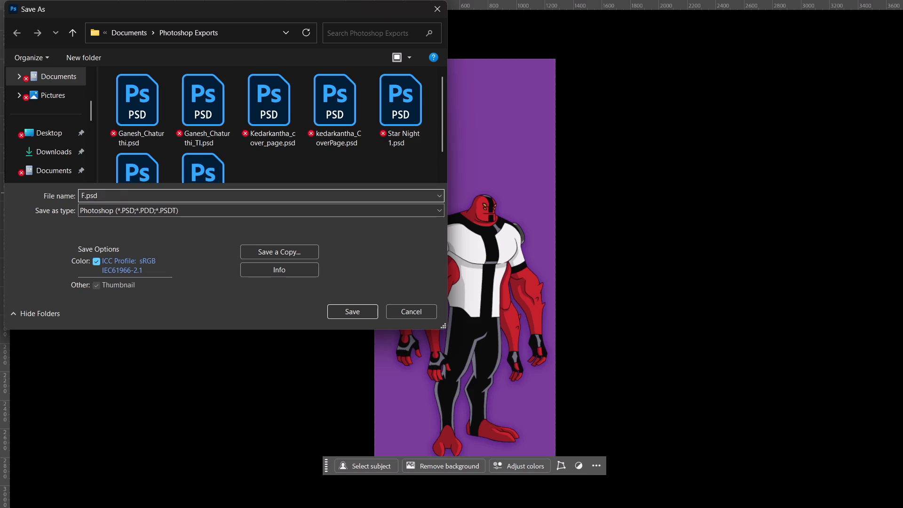
{"action": "type", "text": "our"}
{"action": "key", "text": "a"}
{"action": "type", "text": "rms"}
{"action": "key", "text": "shift+underscore"}
{"action": "type", "text": "wallpa"}
{"action": "type", "text": "pewr"}
{"action": "key", "text": "BackSpace"}
{"action": "key", "text": "BackSpace"}
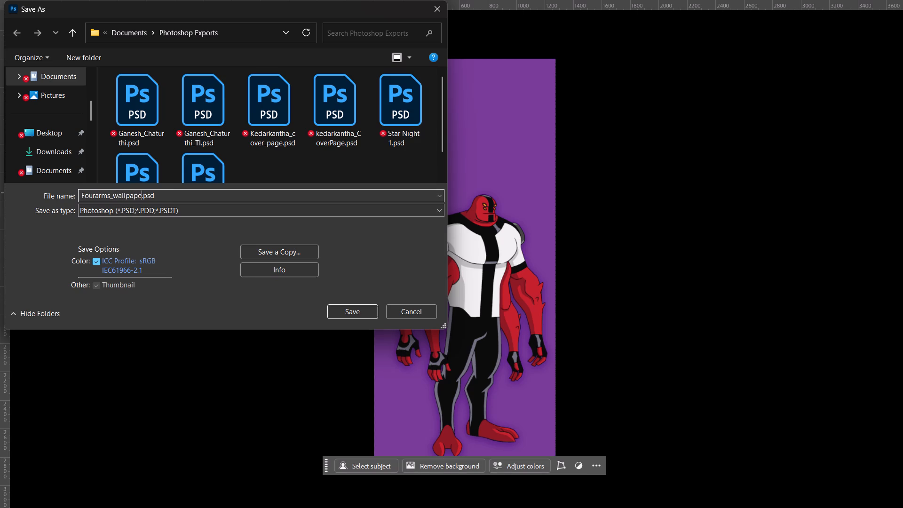
{"action": "key", "text": "r"}
{"action": "key", "text": "Return"}
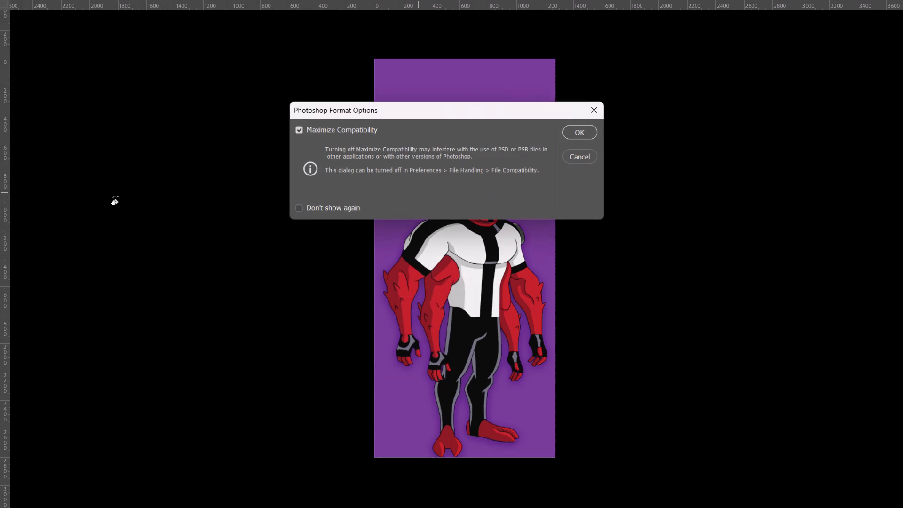
{"action": "left_click", "coordinate": [592, 127]}
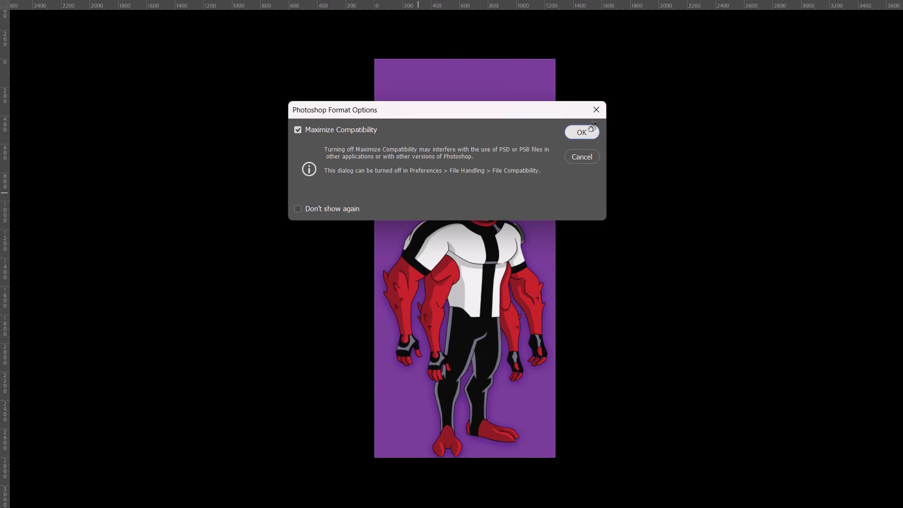
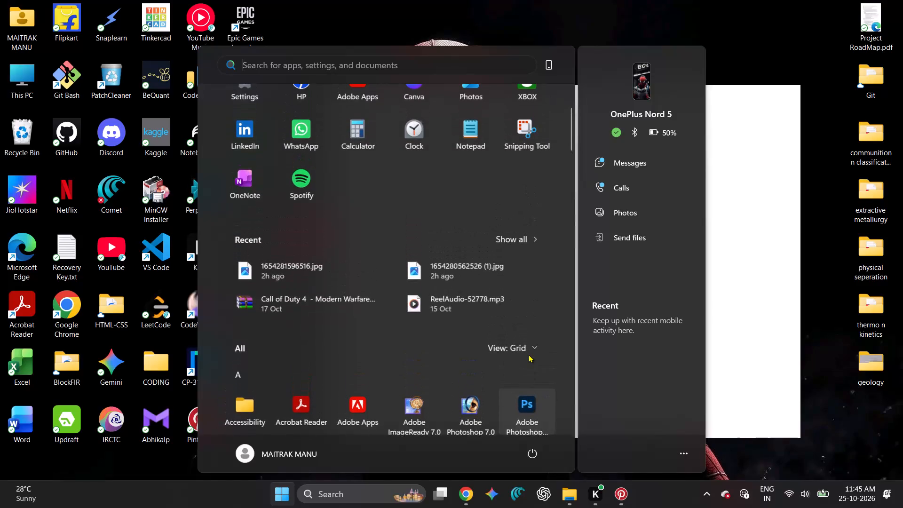
Launch Adobe Photoshop and open Fourarms_wallpaper.psd from the Photoshop Exports folder.
{"action": "left_click", "coordinate": [520, 405]}
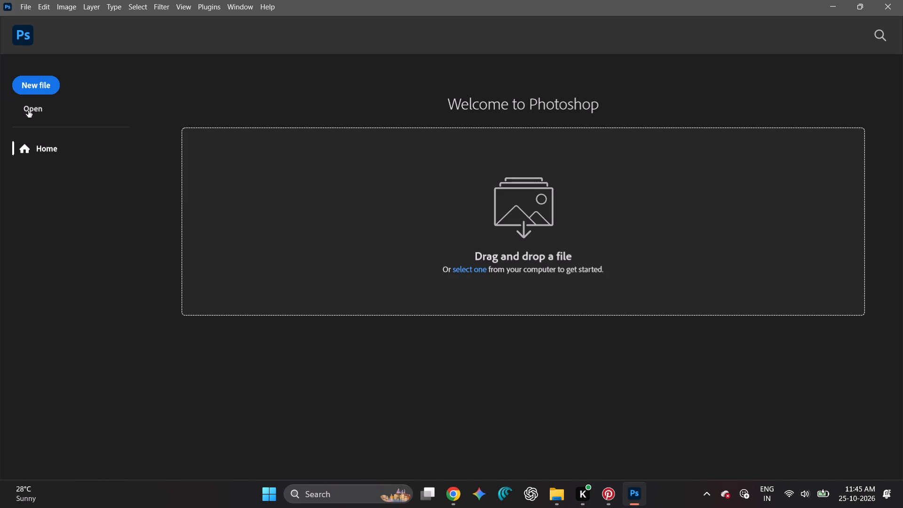
{"action": "left_click", "coordinate": [28, 111]}
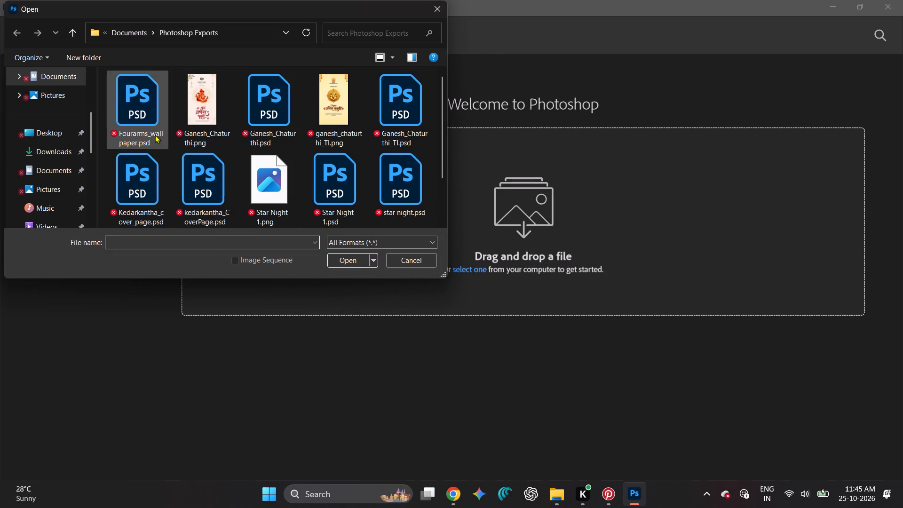
{"action": "double_click", "coordinate": [135, 107]}
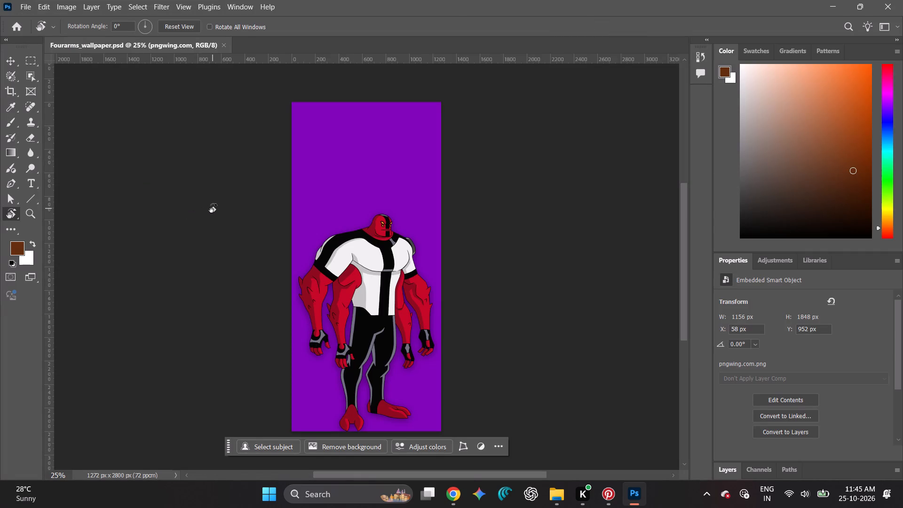
Add the title text FOURARMS on the purple area above the figure's head.
{"action": "key", "text": "t"}
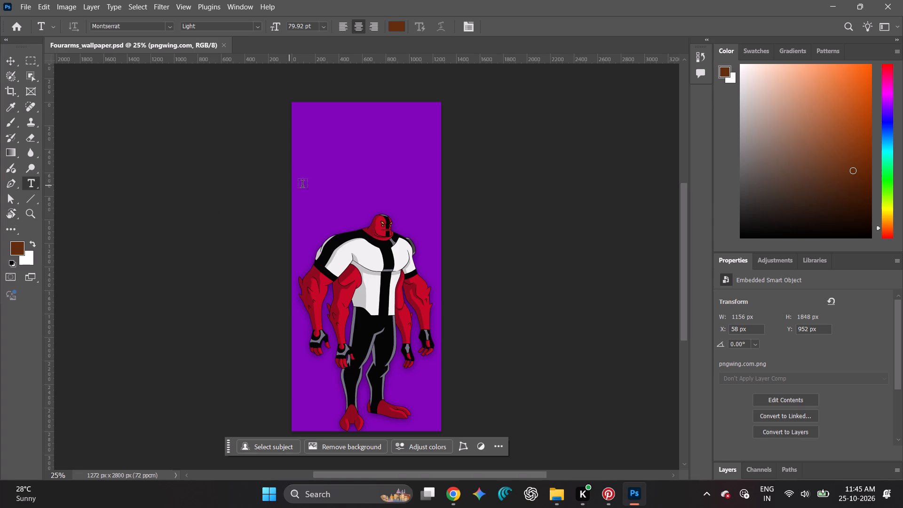
{"action": "left_click", "coordinate": [339, 171]}
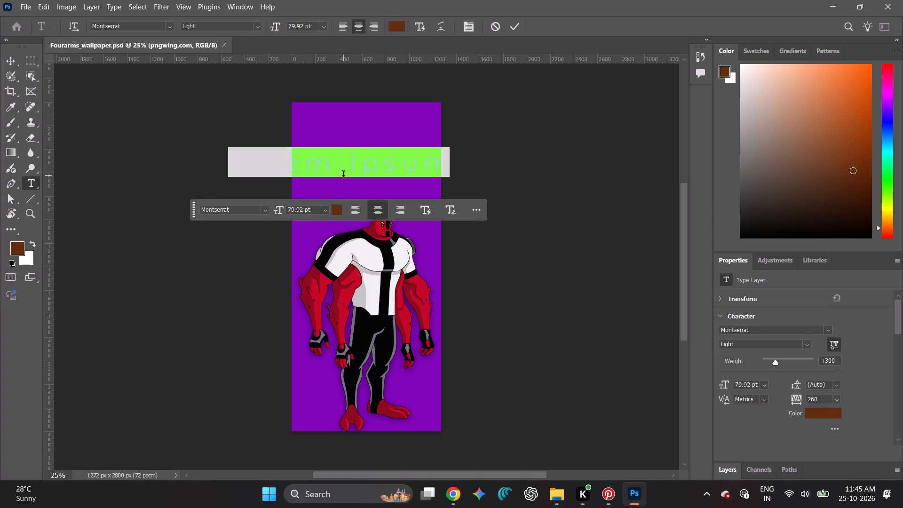
{"action": "key", "text": "f"}
{"action": "type", "text": "OUR"}
{"action": "type", "text": "ARMS"}
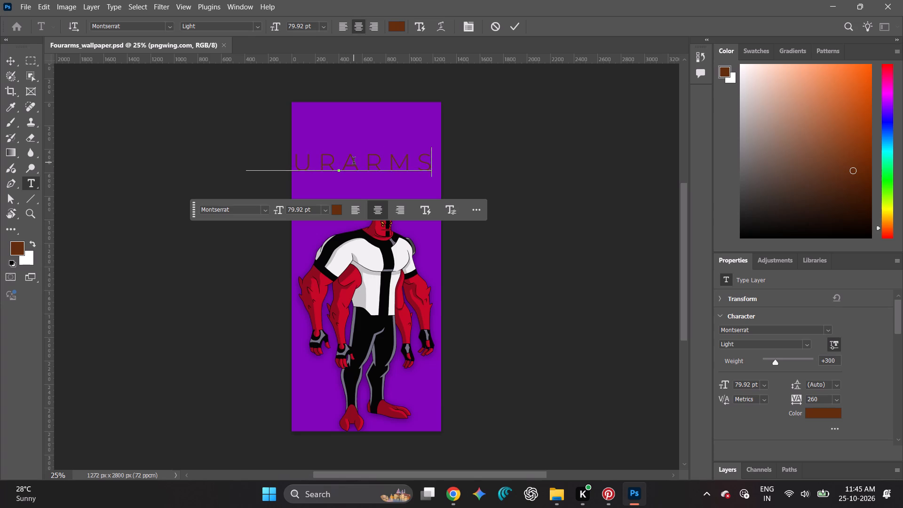
Select the whole FOURARMS title and reduce its letter tracking to 20.
{"action": "triple_click", "coordinate": [354, 162]}
{"action": "left_click", "coordinate": [454, 212]}
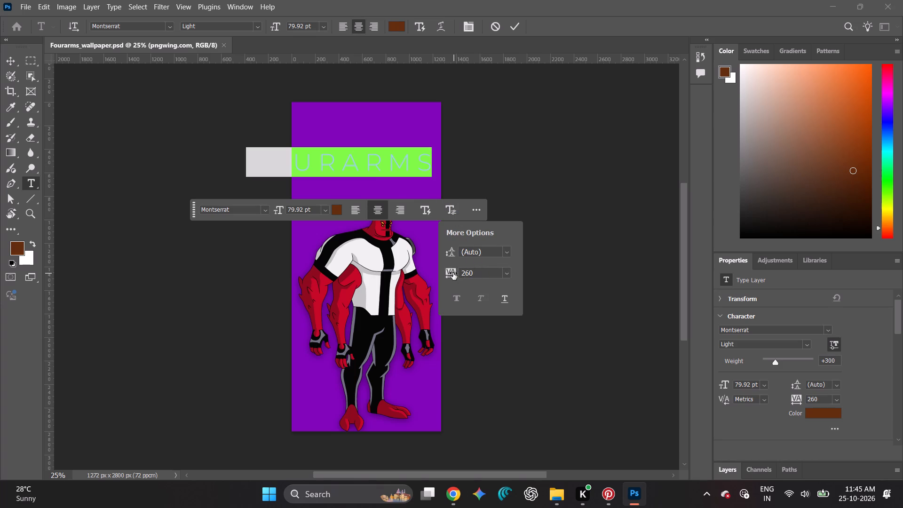
{"action": "left_click_drag", "start_coordinate": [453, 273], "coordinate": [441, 277]}
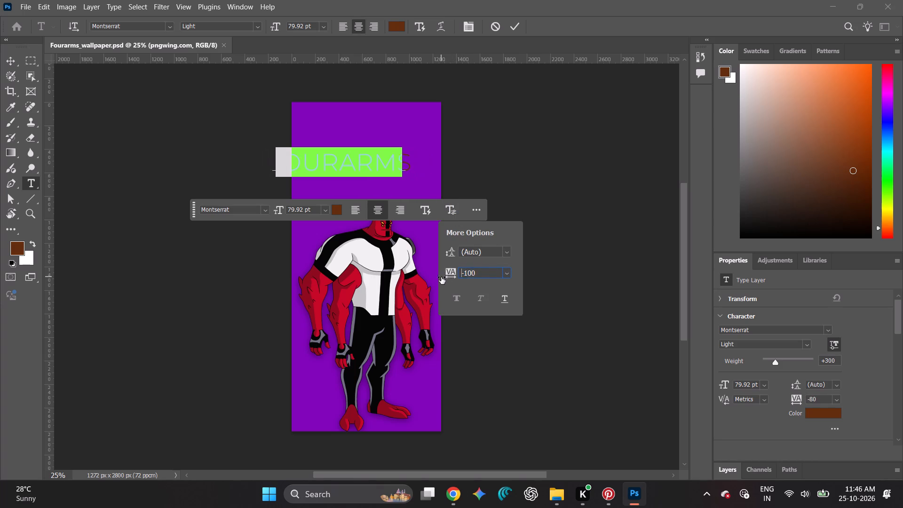
{"action": "left_click_drag", "start_coordinate": [441, 277], "coordinate": [440, 278]}
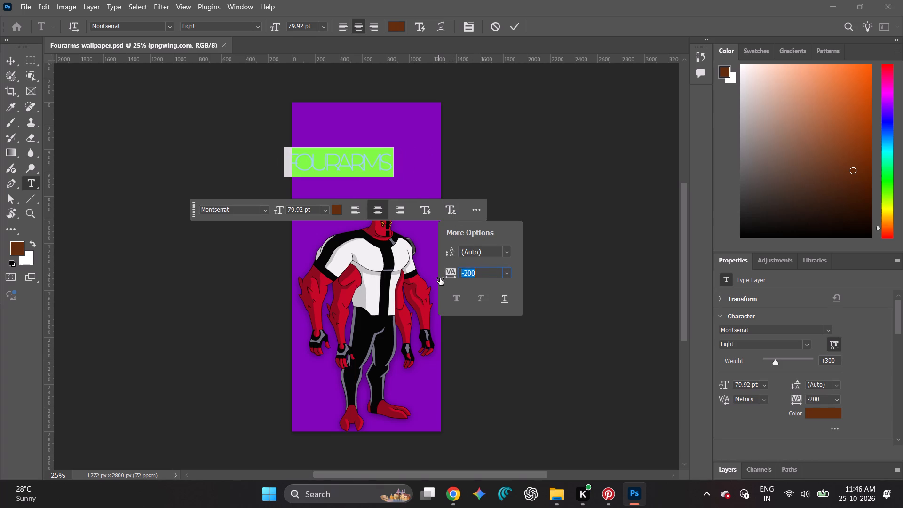
{"action": "left_click_drag", "start_coordinate": [440, 278], "coordinate": [444, 278]}
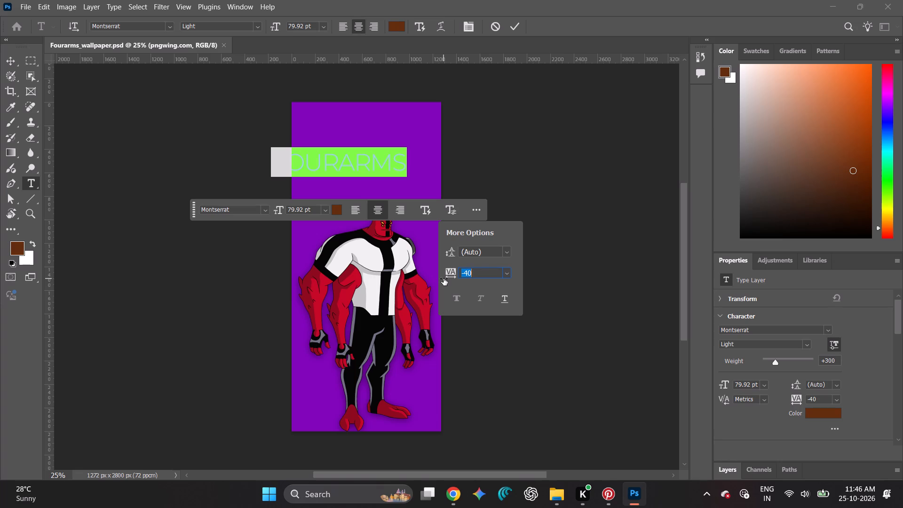
{"action": "left_click_drag", "start_coordinate": [444, 278], "coordinate": [450, 278]}
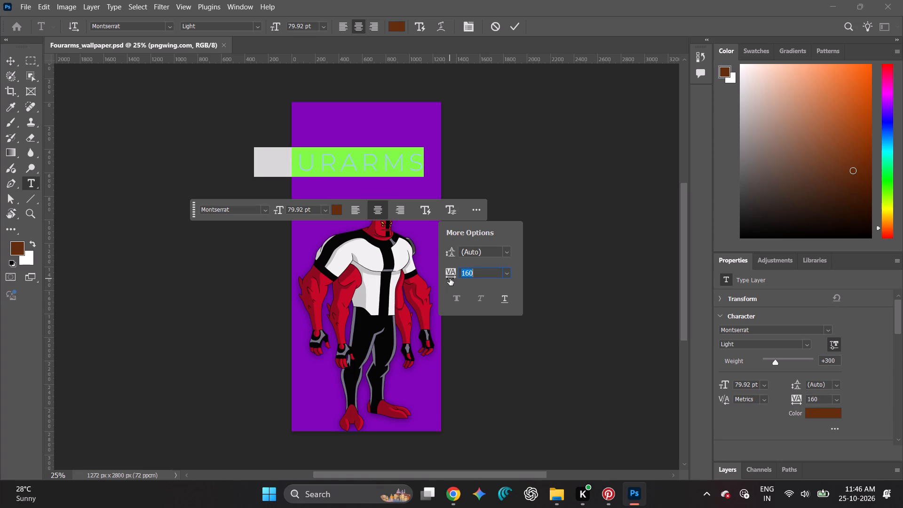
{"action": "left_click_drag", "start_coordinate": [450, 278], "coordinate": [445, 280]}
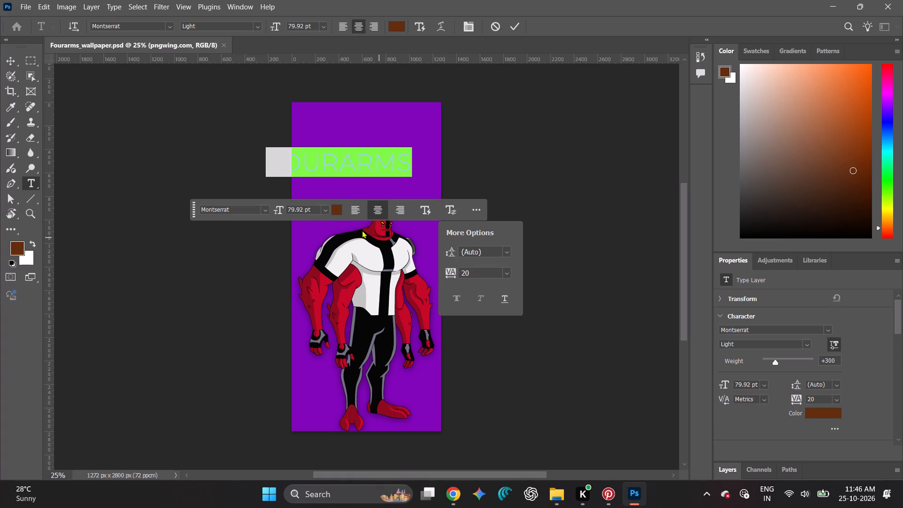
Browse the installed fonts and set the FOURARMS title in Franklin Gothic Heavy.
{"action": "left_click", "coordinate": [263, 208]}
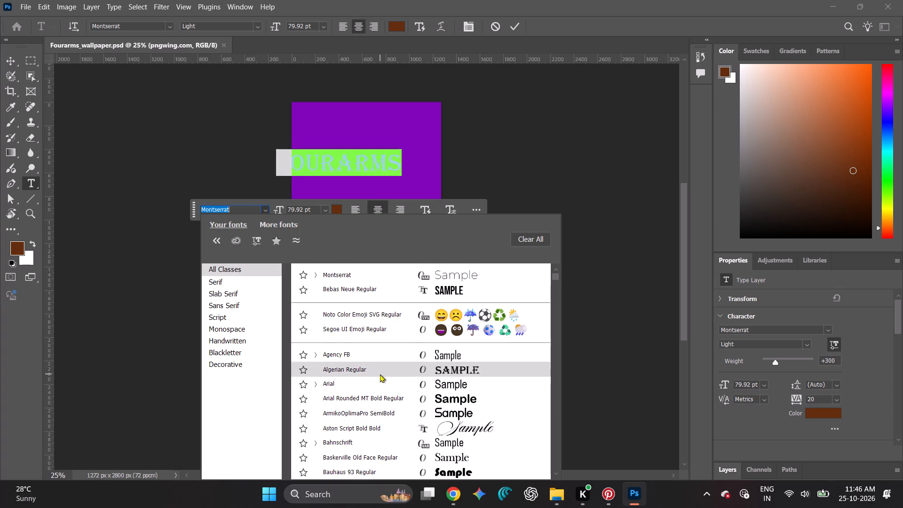
{"action": "scroll", "coordinate": [401, 405], "scroll_direction": "down", "scroll_amount": 1}
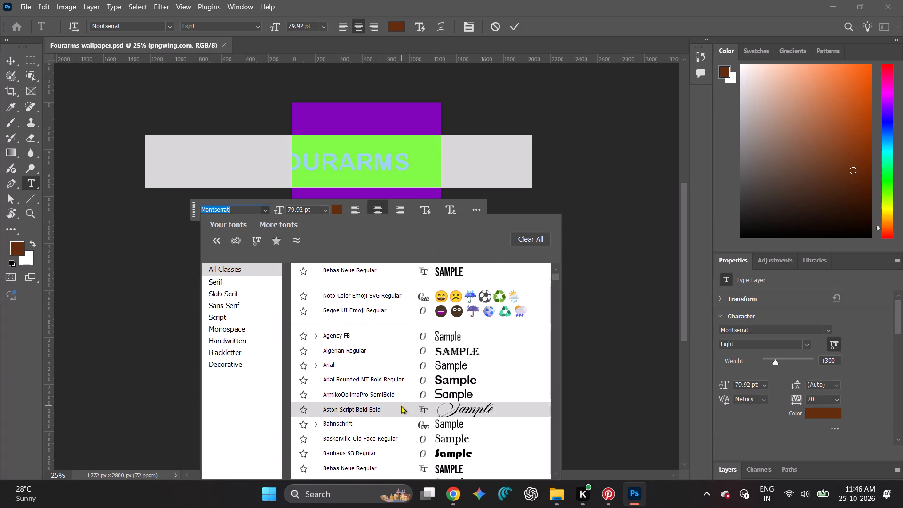
{"action": "scroll", "coordinate": [401, 405], "scroll_direction": "down", "scroll_amount": 1}
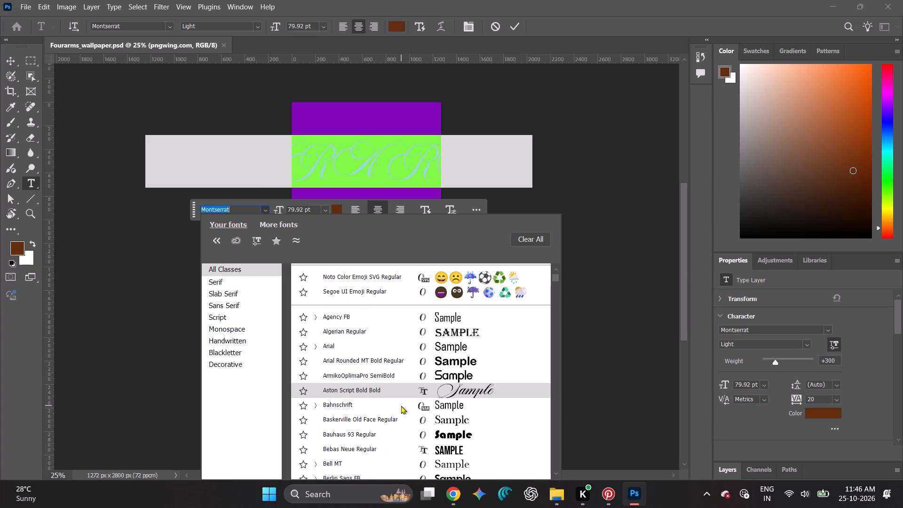
{"action": "scroll", "coordinate": [401, 405], "scroll_direction": "down", "scroll_amount": 2}
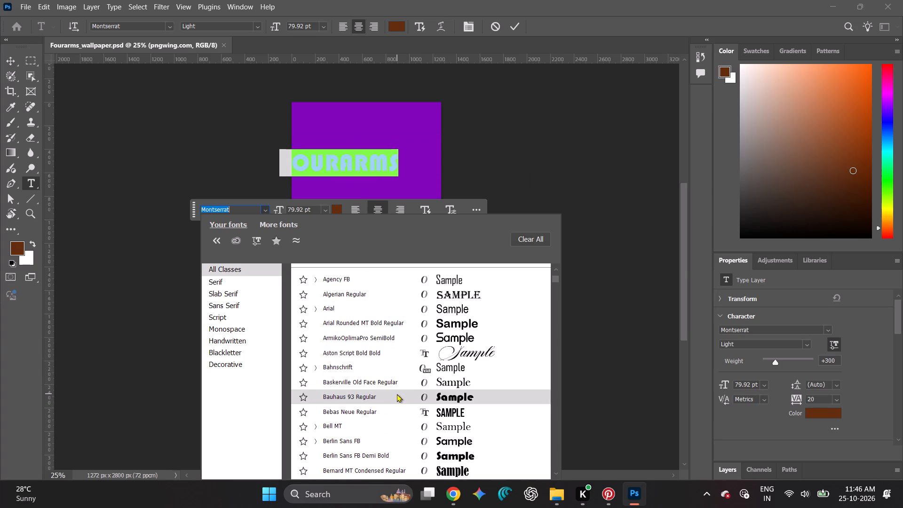
{"action": "scroll", "coordinate": [398, 393], "scroll_direction": "down", "scroll_amount": 4}
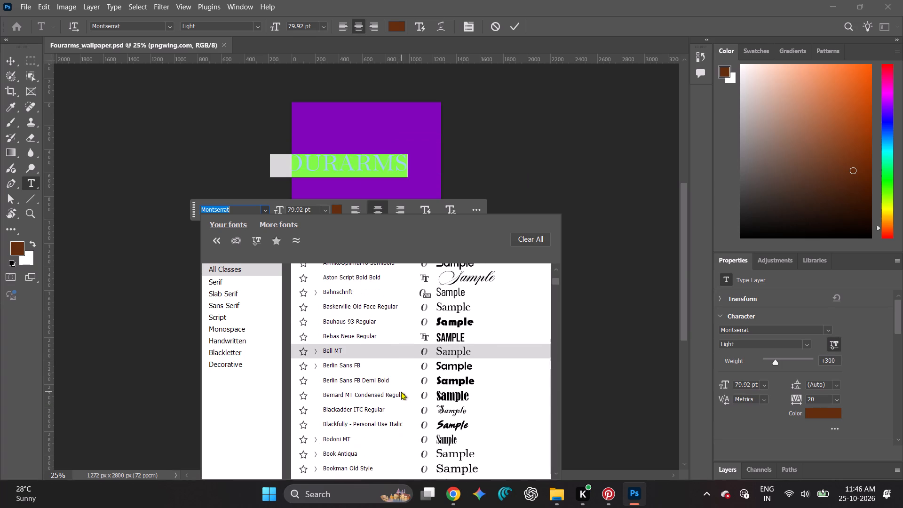
{"action": "scroll", "coordinate": [401, 391], "scroll_direction": "down", "scroll_amount": 4}
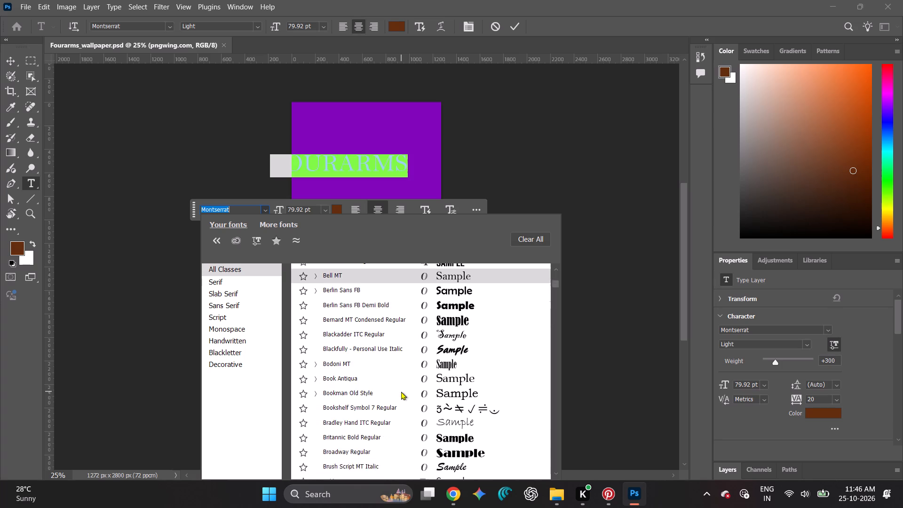
{"action": "scroll", "coordinate": [401, 391], "scroll_direction": "down", "scroll_amount": 5}
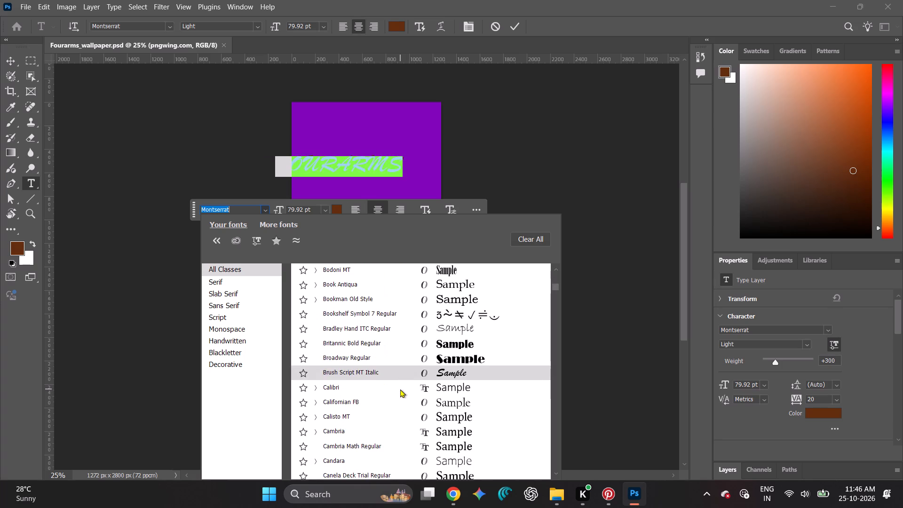
{"action": "scroll", "coordinate": [400, 389], "scroll_direction": "down", "scroll_amount": 6}
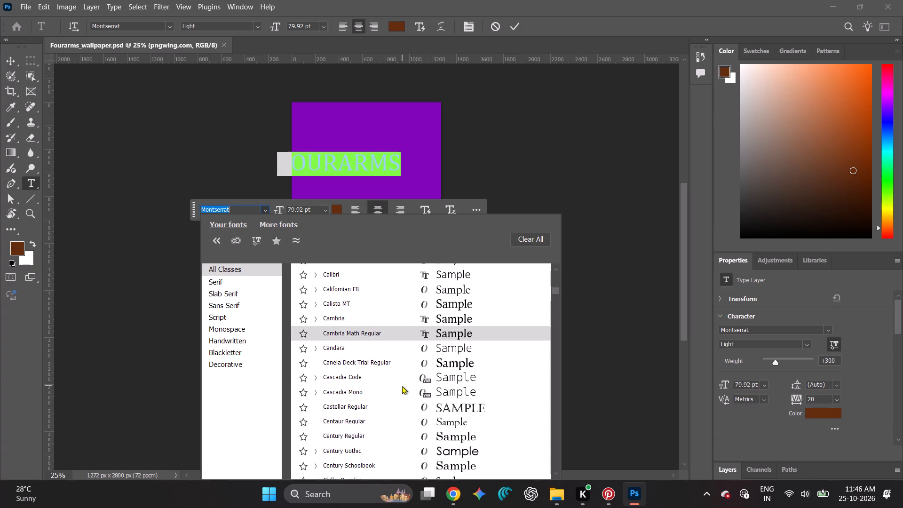
{"action": "scroll", "coordinate": [402, 386], "scroll_direction": "down", "scroll_amount": 4}
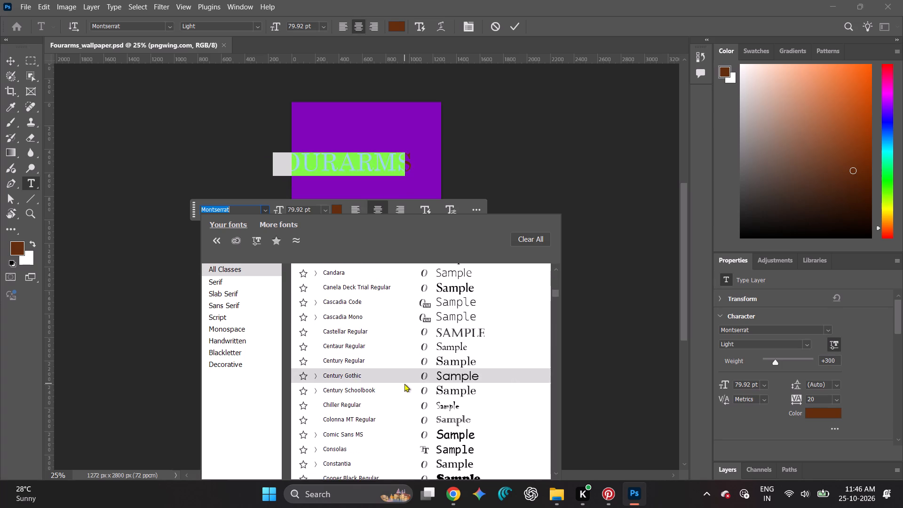
{"action": "scroll", "coordinate": [404, 383], "scroll_direction": "down", "scroll_amount": 4}
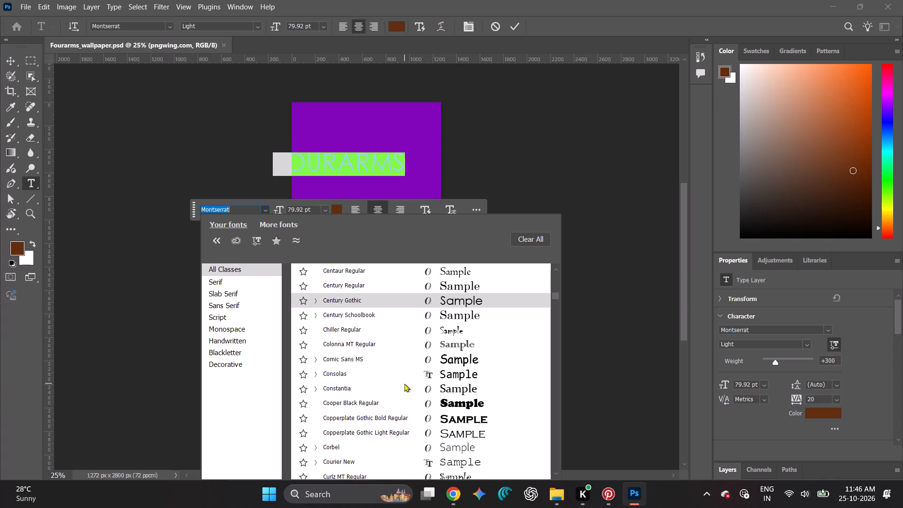
{"action": "scroll", "coordinate": [404, 383], "scroll_direction": "down", "scroll_amount": 1}
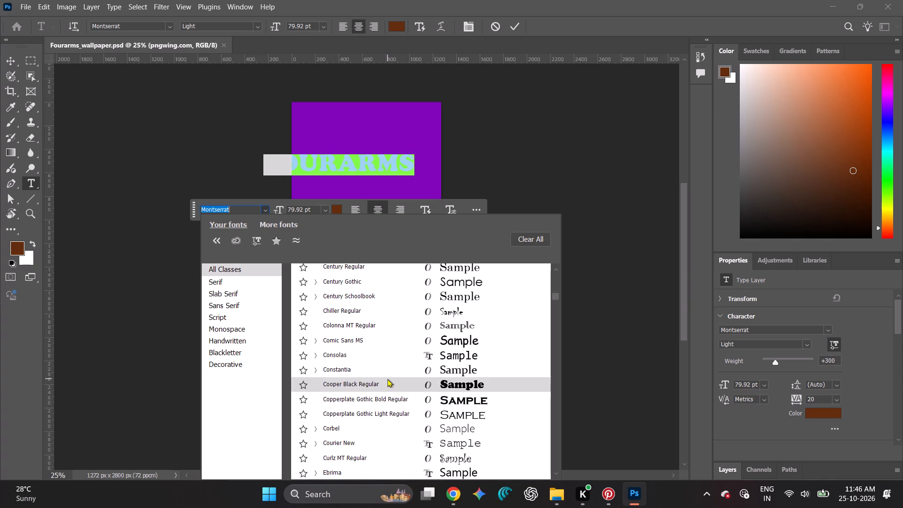
{"action": "scroll", "coordinate": [388, 379], "scroll_direction": "down", "scroll_amount": 5}
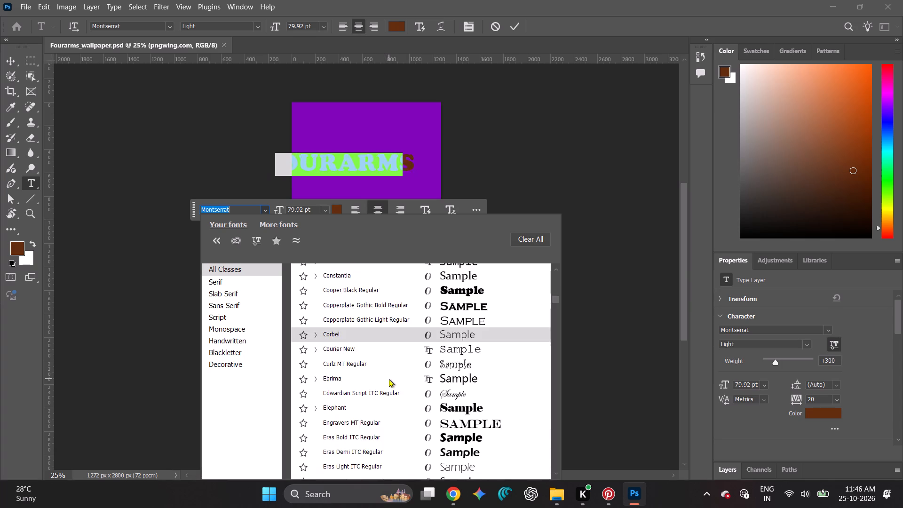
{"action": "scroll", "coordinate": [389, 379], "scroll_direction": "down", "scroll_amount": 2}
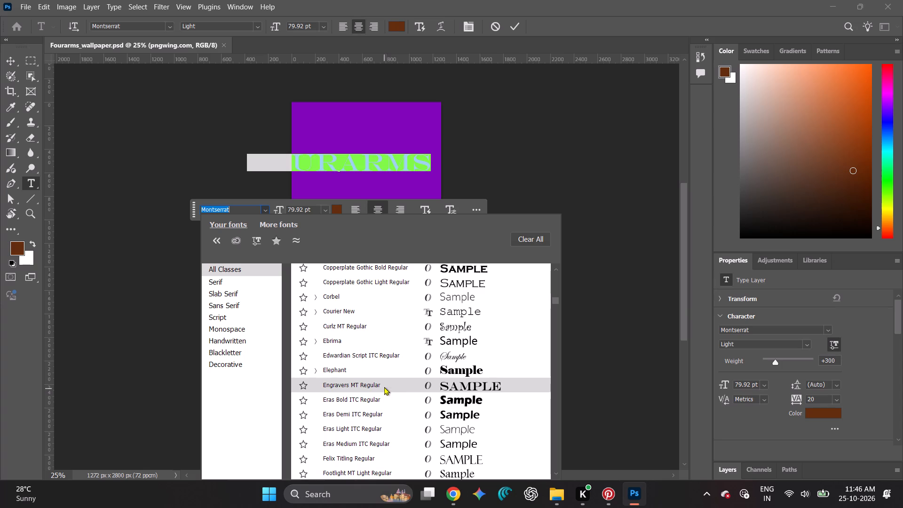
{"action": "scroll", "coordinate": [389, 372], "scroll_direction": "down", "scroll_amount": 3}
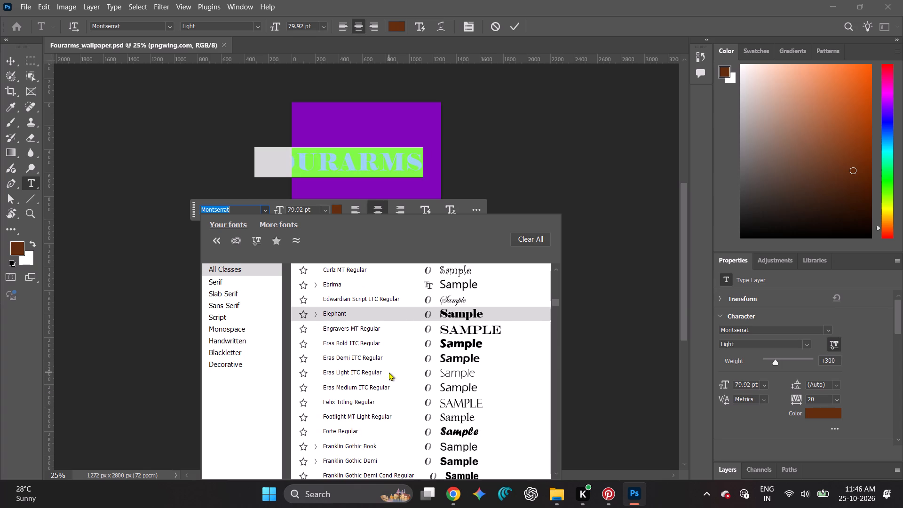
{"action": "scroll", "coordinate": [426, 419], "scroll_direction": "down", "scroll_amount": 2}
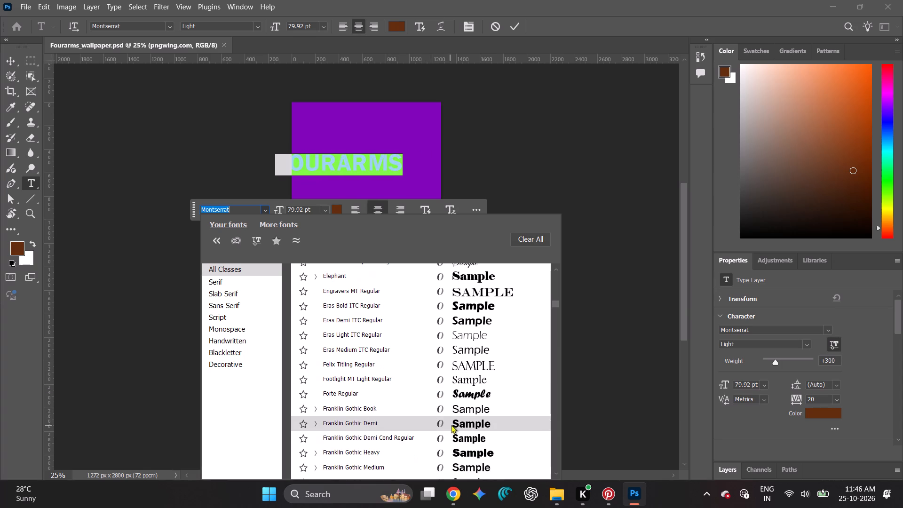
{"action": "scroll", "coordinate": [453, 425], "scroll_direction": "down", "scroll_amount": 1}
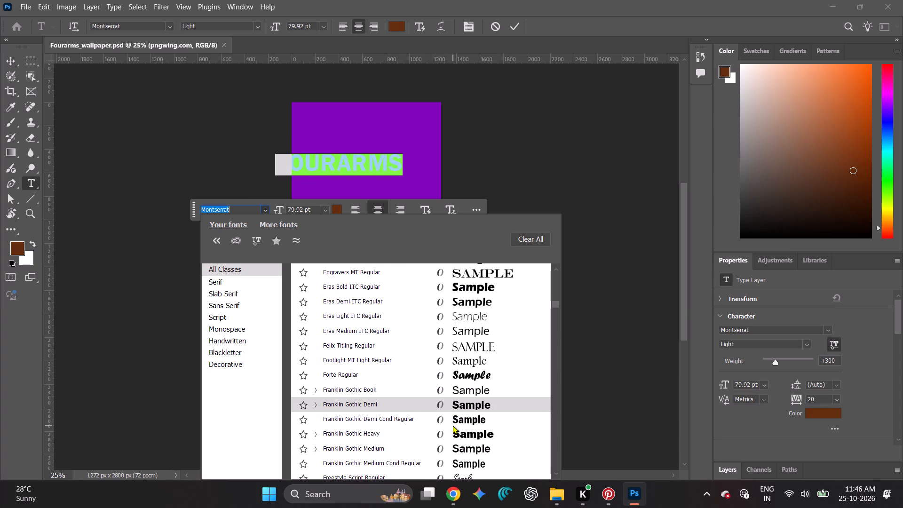
{"action": "left_click", "coordinate": [454, 430]}
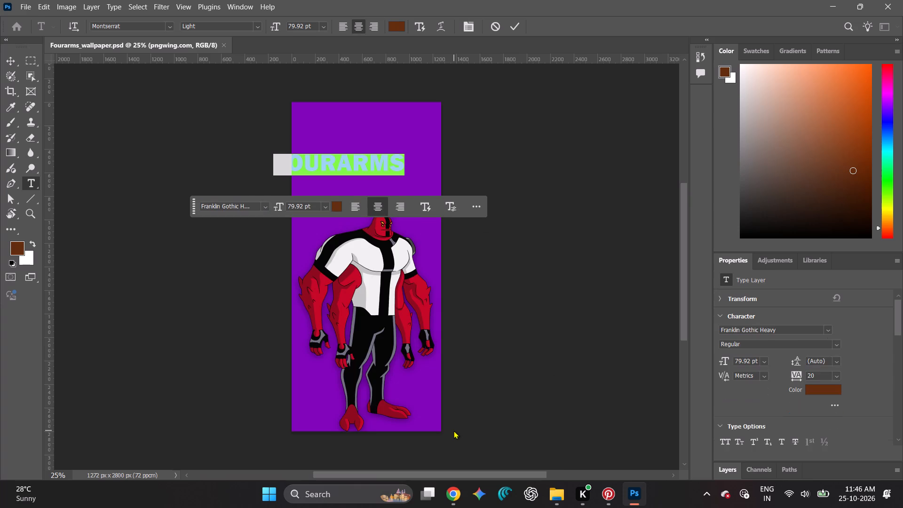
Recolour the selected FOURARMS title from the text colour picker to bright red #ff0505.
{"action": "left_click", "coordinate": [336, 210]}
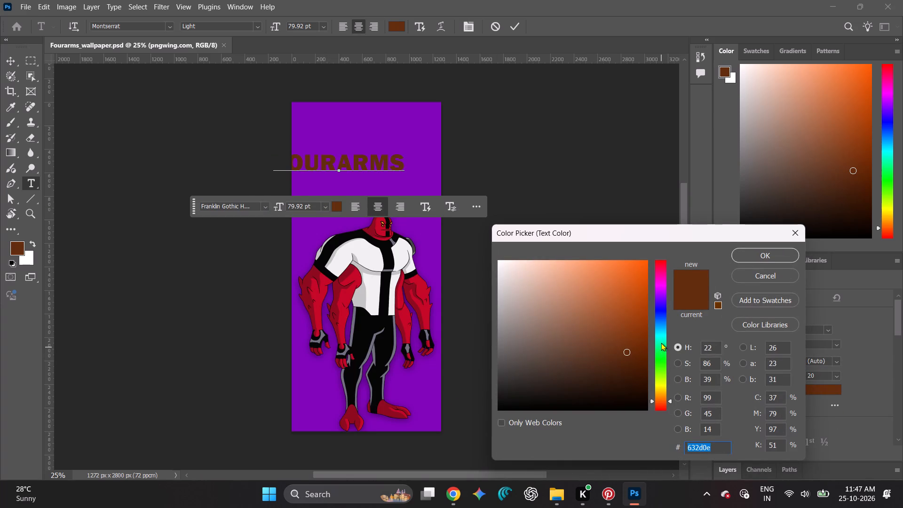
{"action": "left_click_drag", "start_coordinate": [665, 296], "coordinate": [662, 256]}
{"action": "left_click_drag", "start_coordinate": [627, 352], "coordinate": [635, 324]}
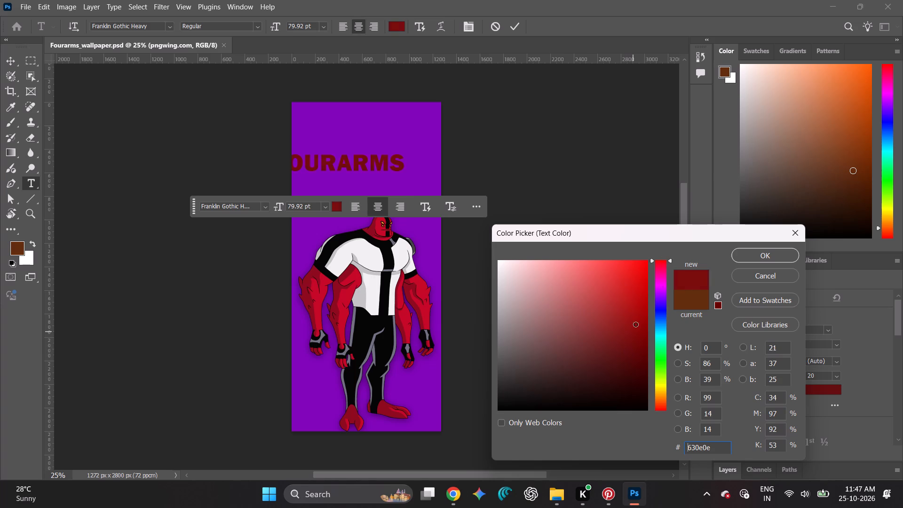
{"action": "left_click_drag", "start_coordinate": [635, 324], "coordinate": [644, 304]}
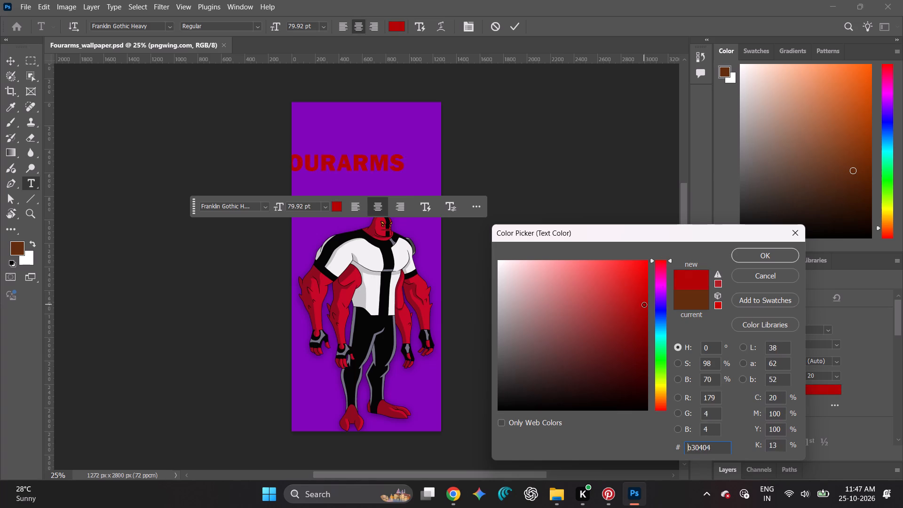
{"action": "left_click_drag", "start_coordinate": [644, 304], "coordinate": [610, 286]}
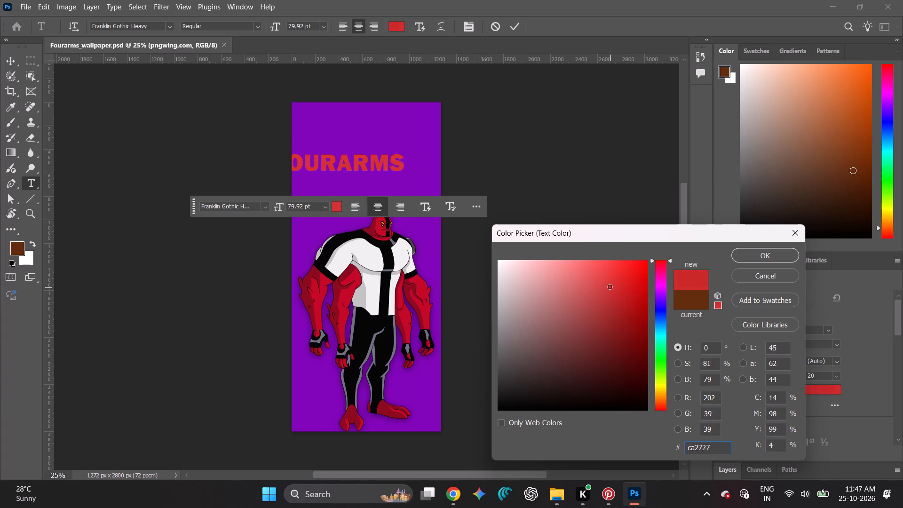
{"action": "left_click_drag", "start_coordinate": [610, 286], "coordinate": [575, 257]}
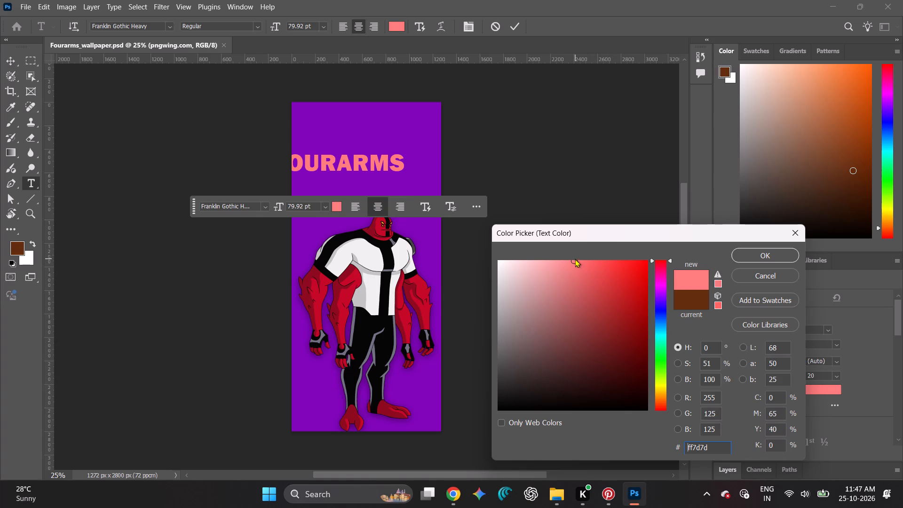
{"action": "left_click_drag", "start_coordinate": [670, 259], "coordinate": [675, 472]}
{"action": "left_click_drag", "start_coordinate": [675, 472], "coordinate": [674, 473]}
{"action": "left_click_drag", "start_coordinate": [576, 262], "coordinate": [624, 270]}
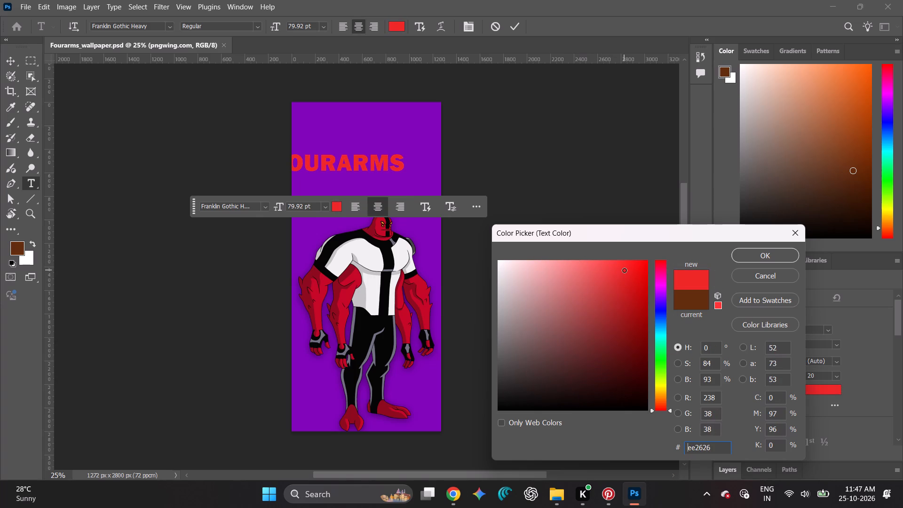
{"action": "left_click_drag", "start_coordinate": [624, 270], "coordinate": [601, 262]}
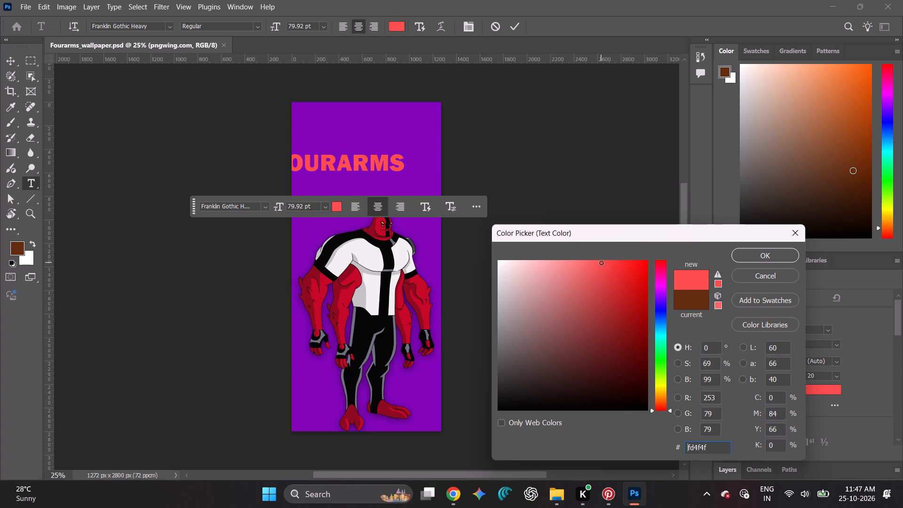
{"action": "left_click_drag", "start_coordinate": [601, 262], "coordinate": [647, 271]}
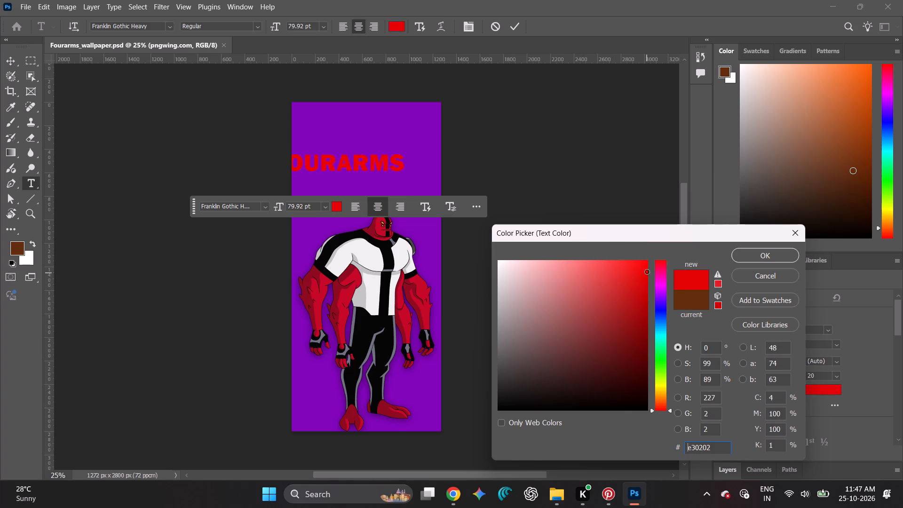
{"action": "left_click_drag", "start_coordinate": [647, 271], "coordinate": [645, 257]}
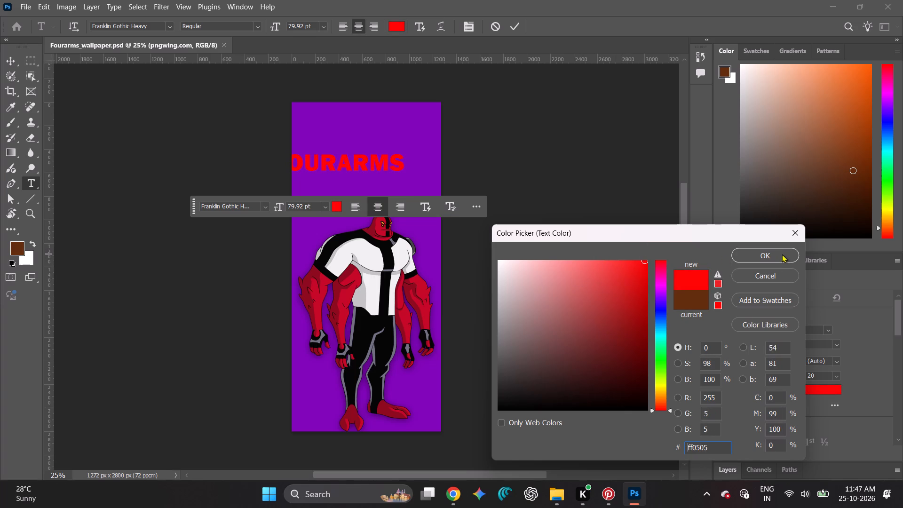
{"action": "left_click", "coordinate": [782, 254]}
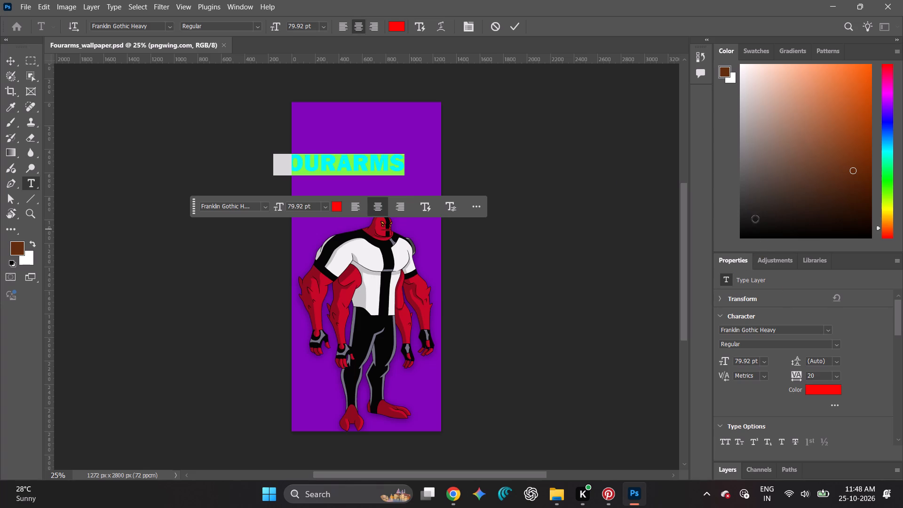
Commit the title text and warp the FOURARMS layer with a horizontal Arc style at +14% bend.
{"action": "scroll", "coordinate": [773, 302], "scroll_direction": "down", "scroll_amount": 3}
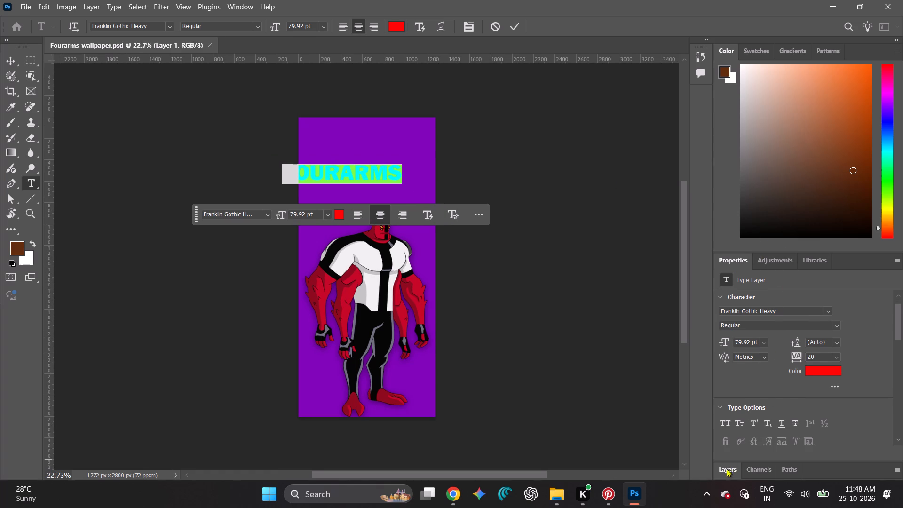
{"action": "left_click", "coordinate": [725, 471]}
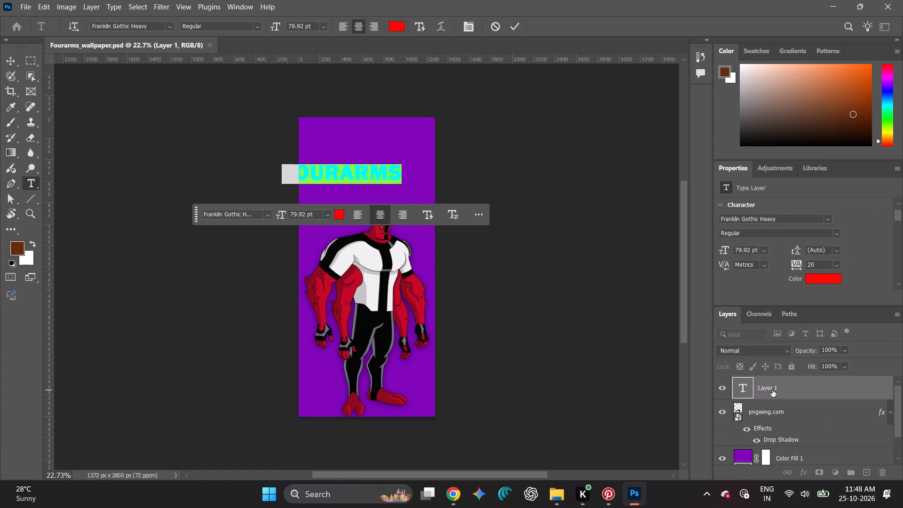
{"action": "right_click", "coordinate": [790, 388]}
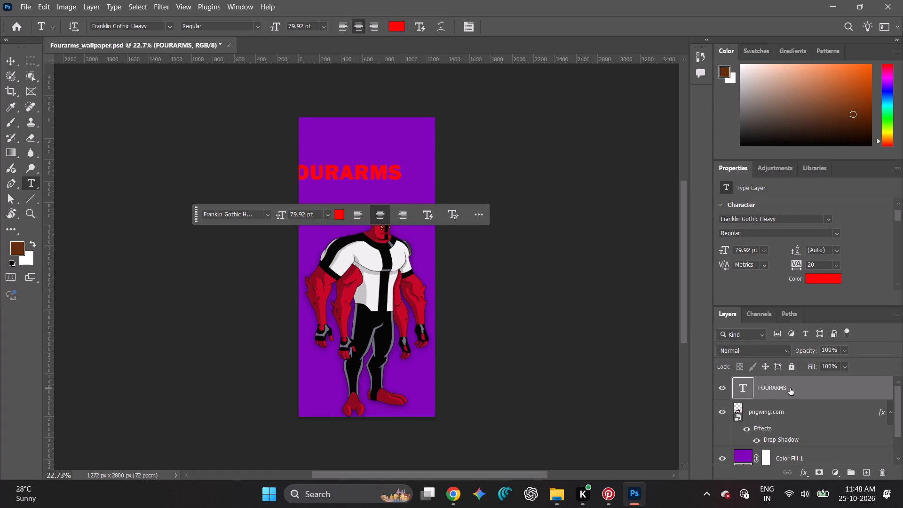
{"action": "right_click", "coordinate": [790, 388]}
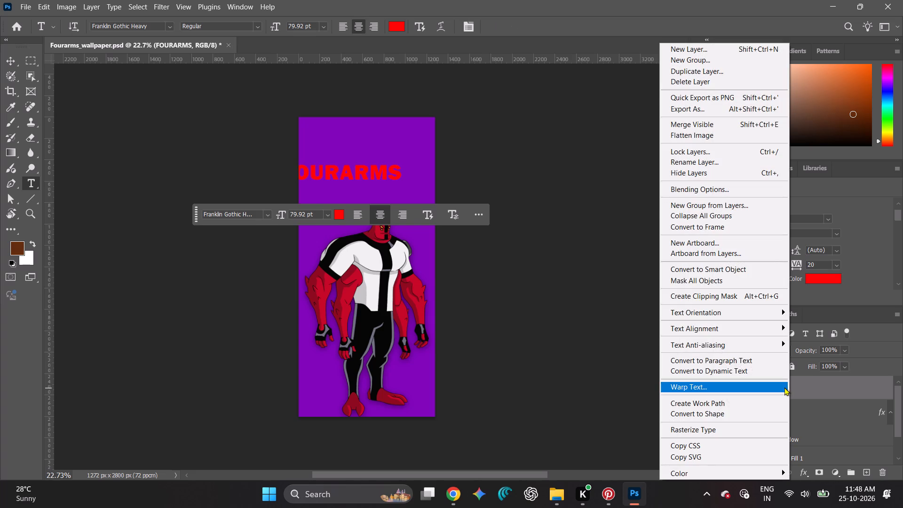
{"action": "left_click", "coordinate": [784, 387]}
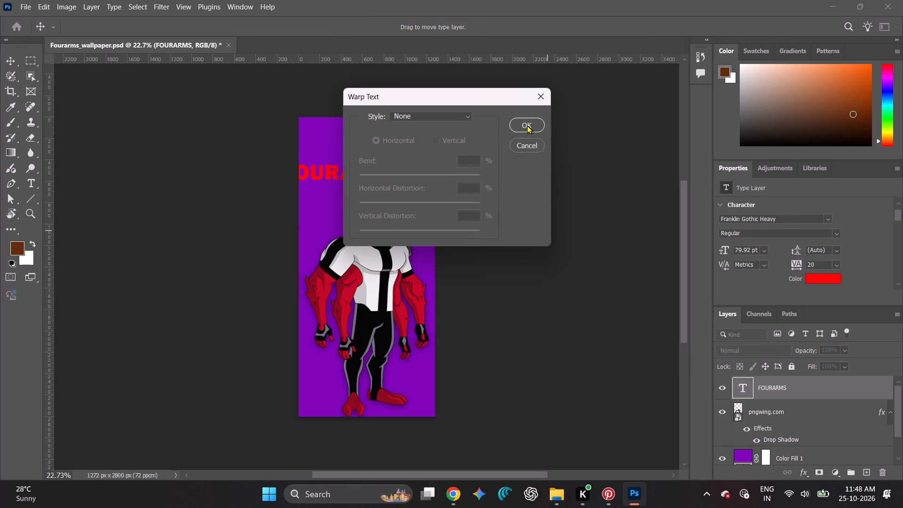
{"action": "left_click", "coordinate": [465, 115]}
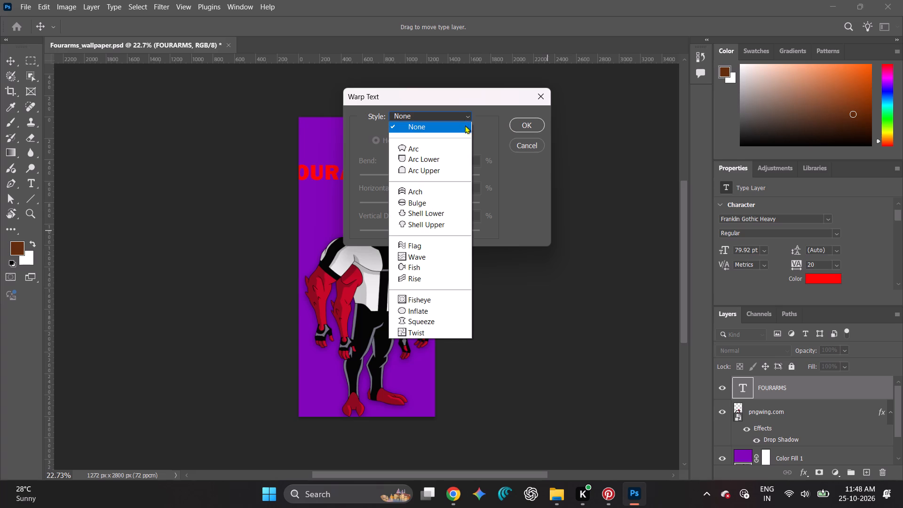
{"action": "left_click", "coordinate": [442, 149]}
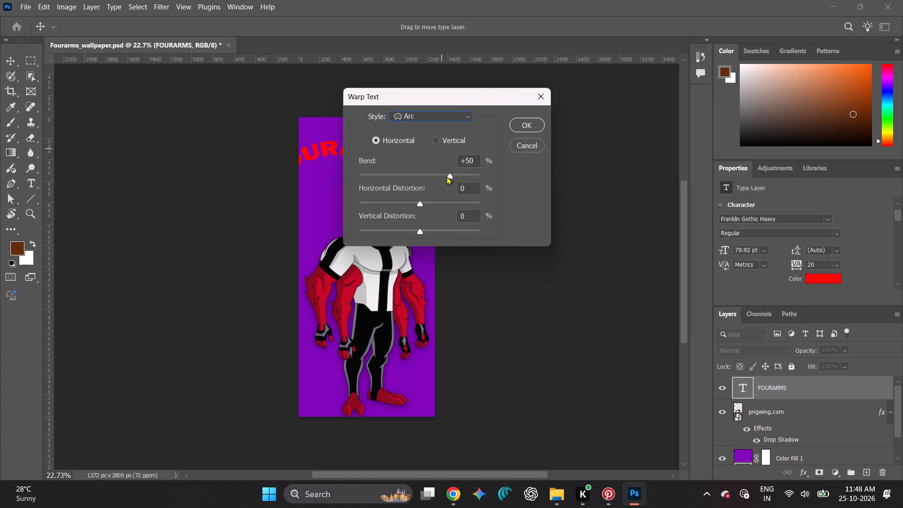
{"action": "left_click_drag", "start_coordinate": [447, 176], "coordinate": [426, 176]}
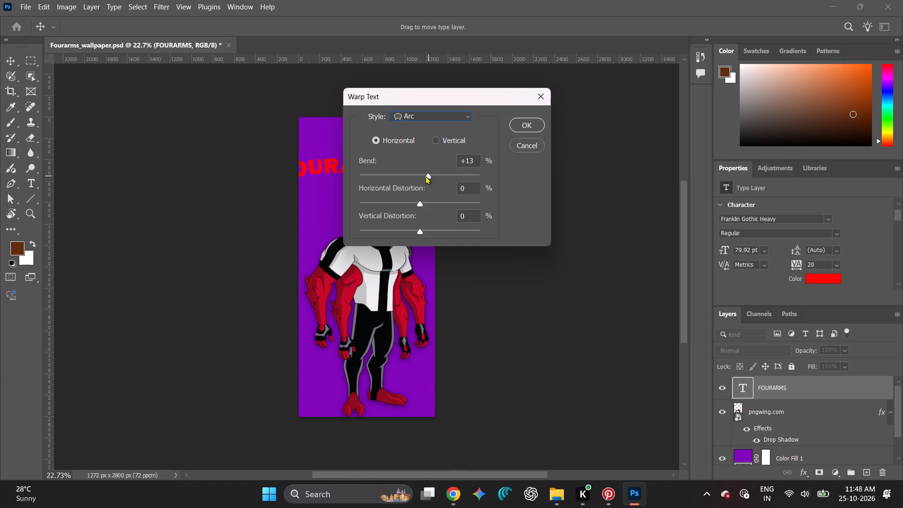
{"action": "left_click_drag", "start_coordinate": [426, 176], "coordinate": [423, 176]}
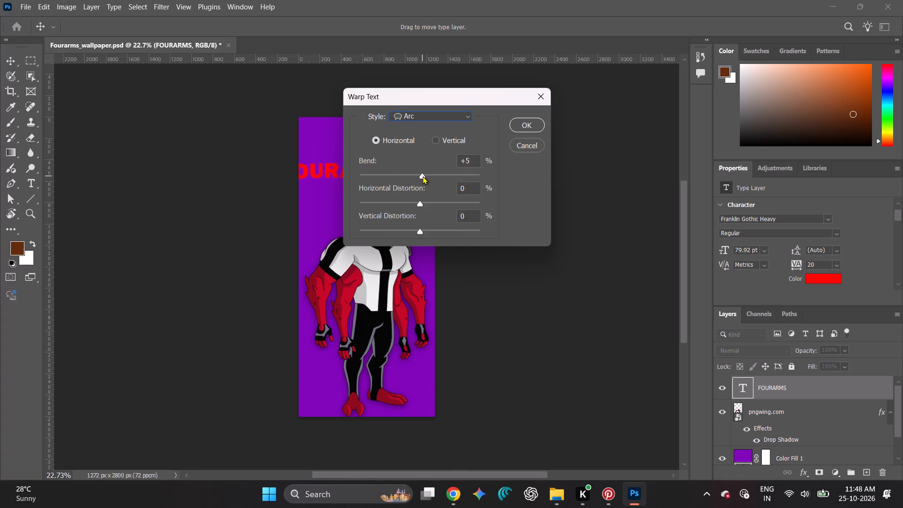
{"action": "left_click_drag", "start_coordinate": [423, 176], "coordinate": [428, 176]}
{"action": "left_click_drag", "start_coordinate": [473, 95], "coordinate": [583, 92]}
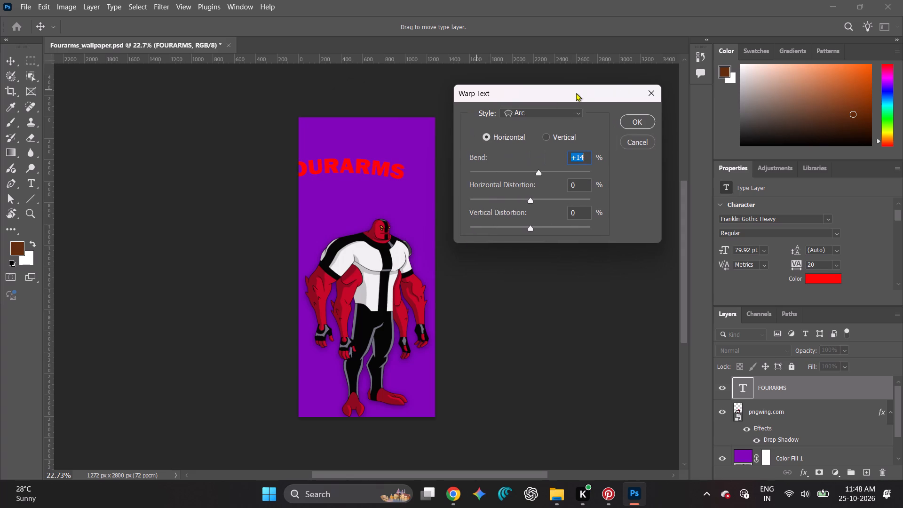
Move the arched FOURARMS title down over the figure's head, fitting it within the canvas width.
{"action": "left_click_drag", "start_coordinate": [373, 167], "coordinate": [412, 224]}
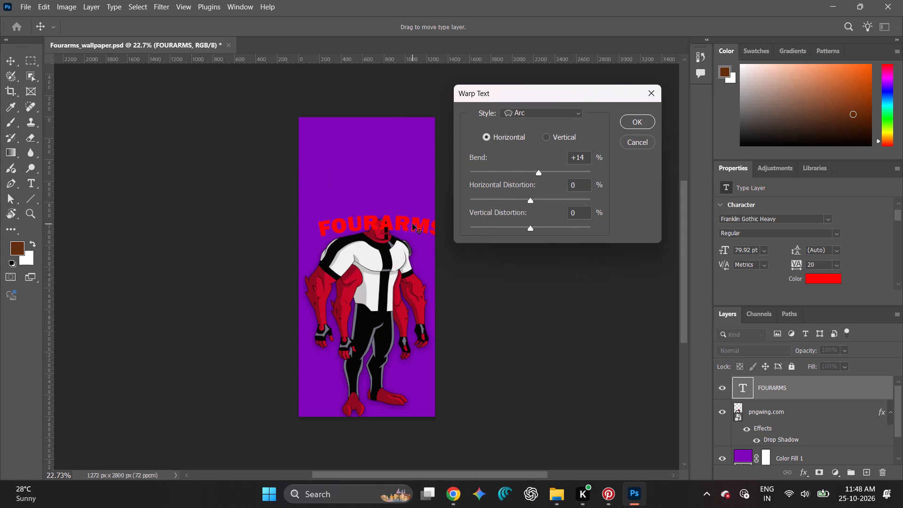
{"action": "left_click_drag", "start_coordinate": [412, 224], "coordinate": [399, 218]}
{"action": "left_click", "coordinate": [399, 218]}
Refine the Arc warp to -8% vertical distortion and +11% bend, and apply it to the title.
{"action": "left_click", "coordinate": [529, 198]}
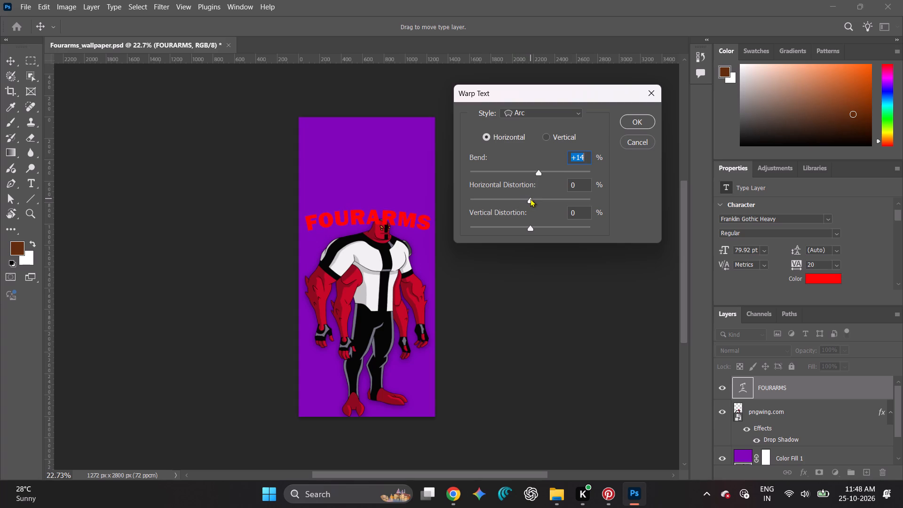
{"action": "left_click", "coordinate": [529, 226]}
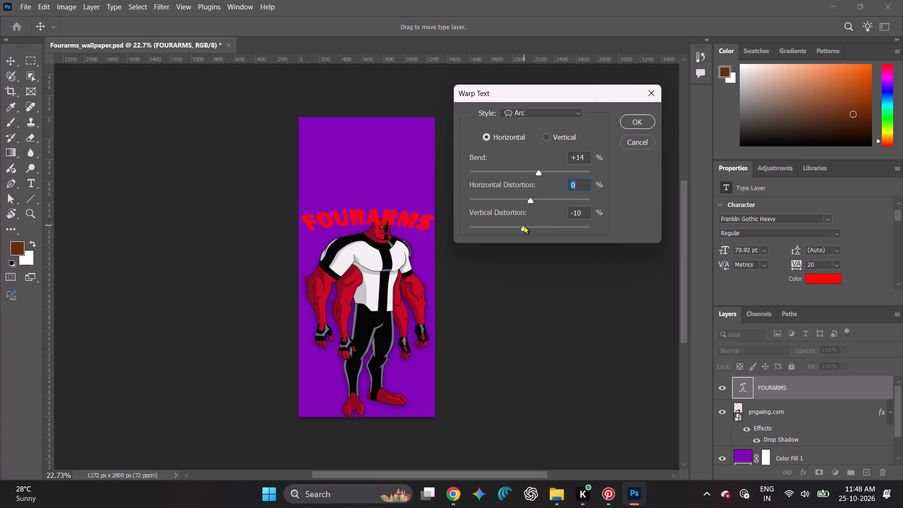
{"action": "left_click", "coordinate": [537, 172]}
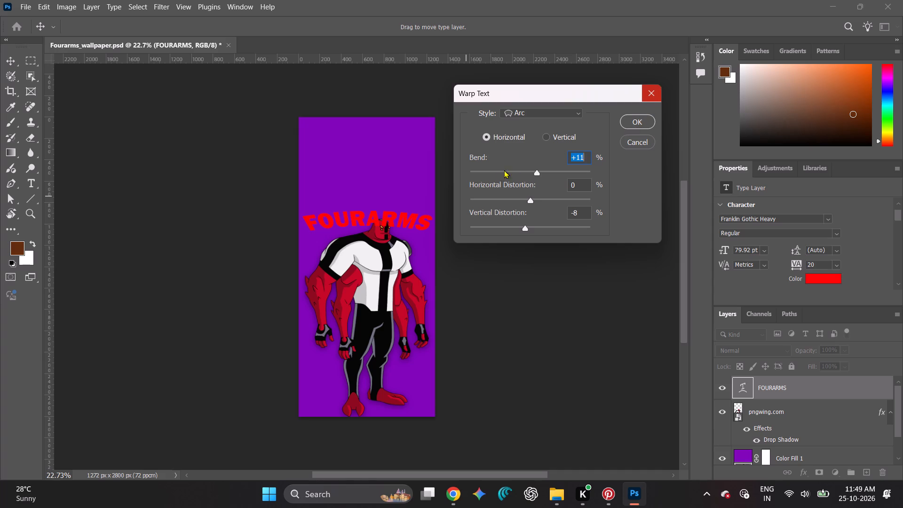
{"action": "left_click", "coordinate": [638, 119]}
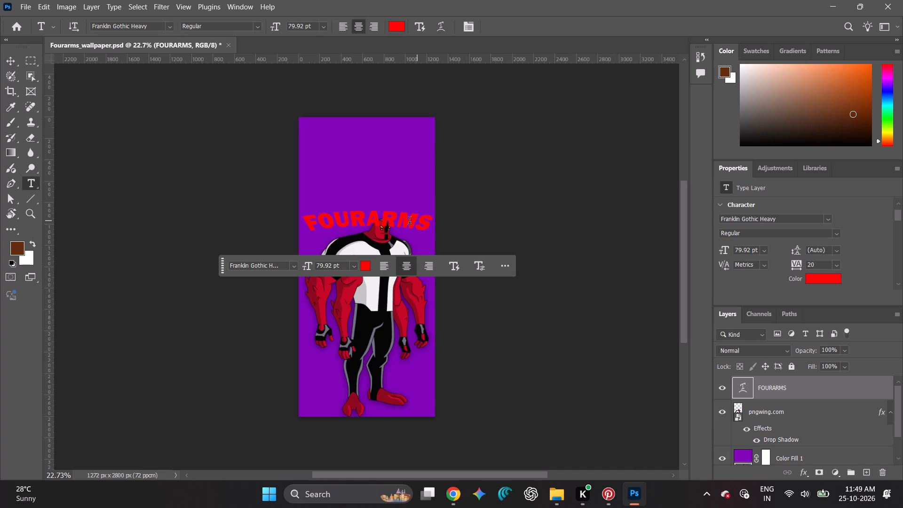
Reorder the FOURARMS layer below the pngwing.com figure layer and above Color Fill 1.
{"action": "left_click_drag", "start_coordinate": [860, 385], "coordinate": [860, 391]}
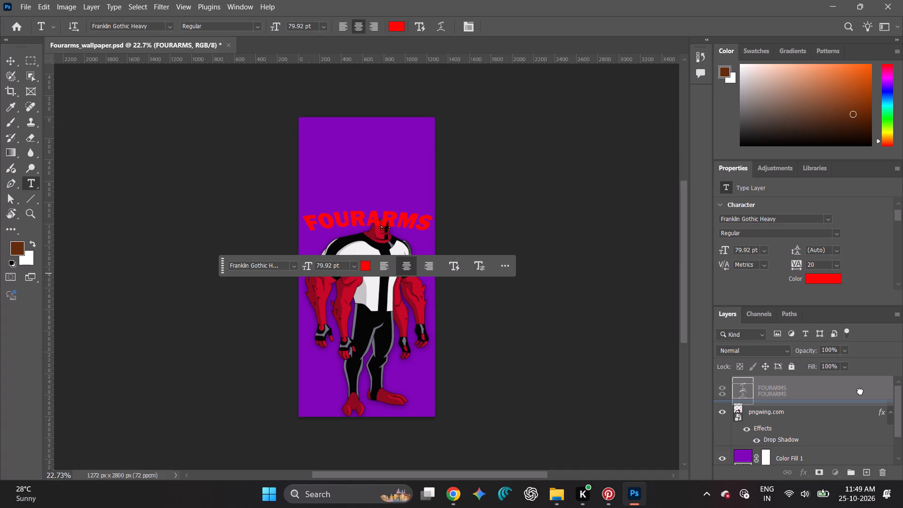
{"action": "left_click_drag", "start_coordinate": [860, 391], "coordinate": [860, 408]}
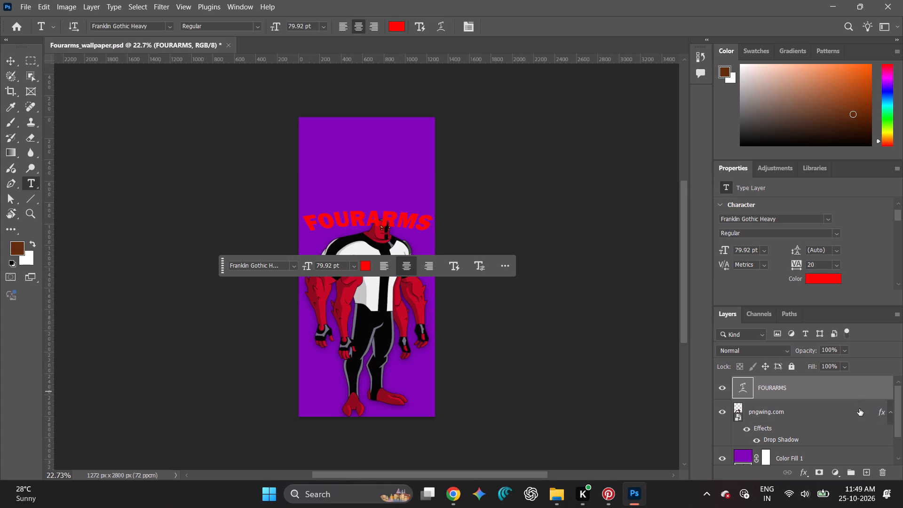
{"action": "left_click_drag", "start_coordinate": [849, 385], "coordinate": [855, 437]}
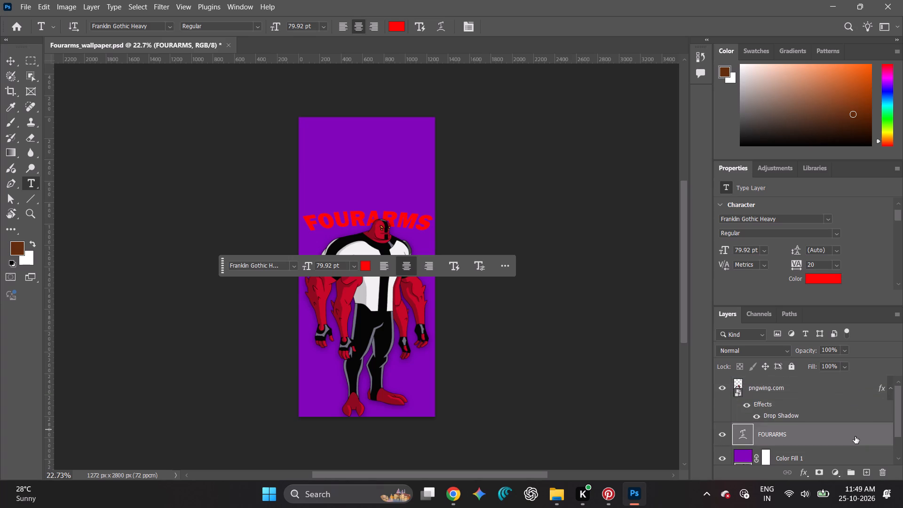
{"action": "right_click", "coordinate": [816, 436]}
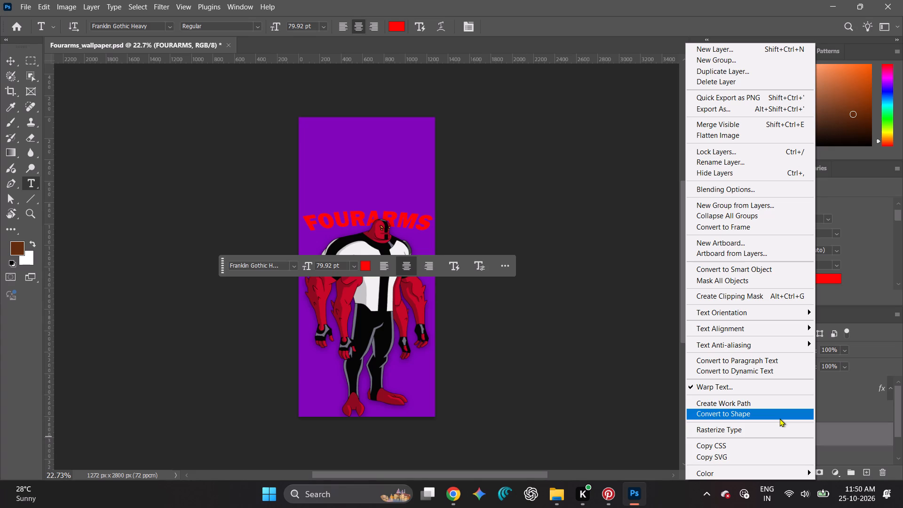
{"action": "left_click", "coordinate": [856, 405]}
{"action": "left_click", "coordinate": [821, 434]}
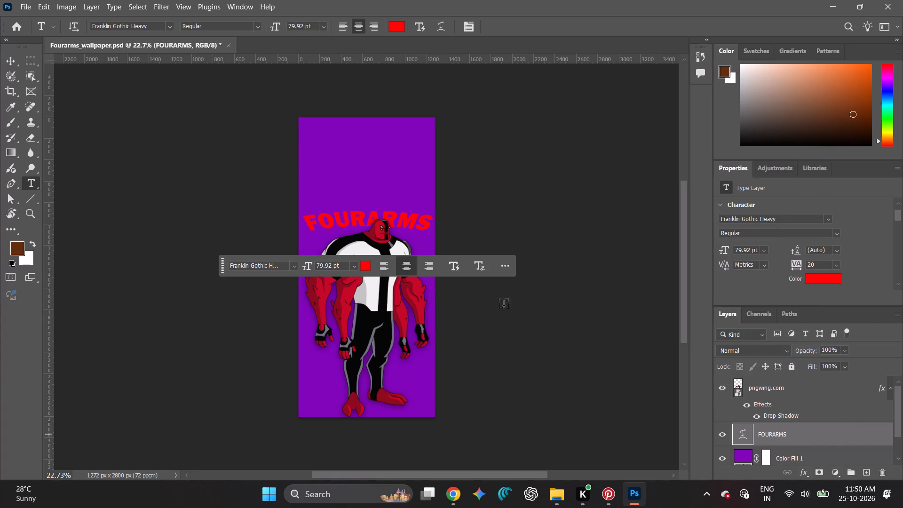
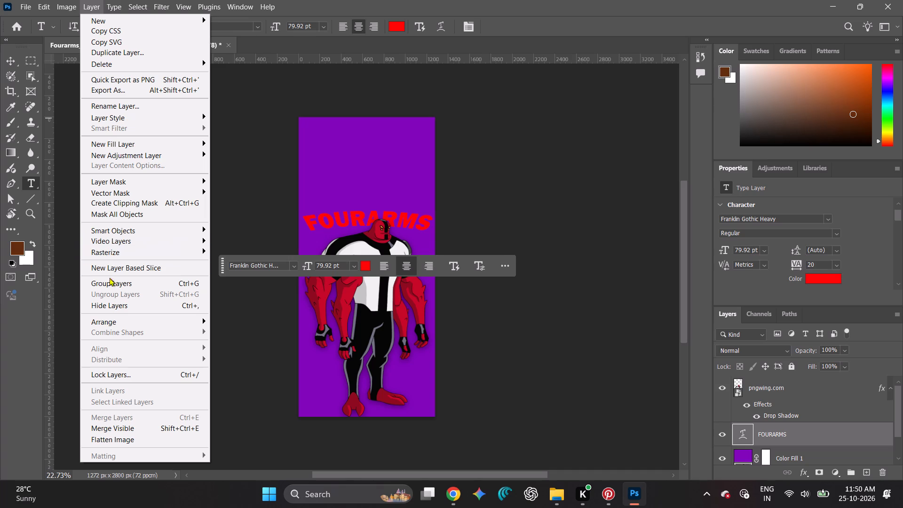
Add a Stroke layer style to the FOURARMS title and set its color to black.
{"action": "scroll", "coordinate": [147, 394], "scroll_direction": "down", "scroll_amount": 3}
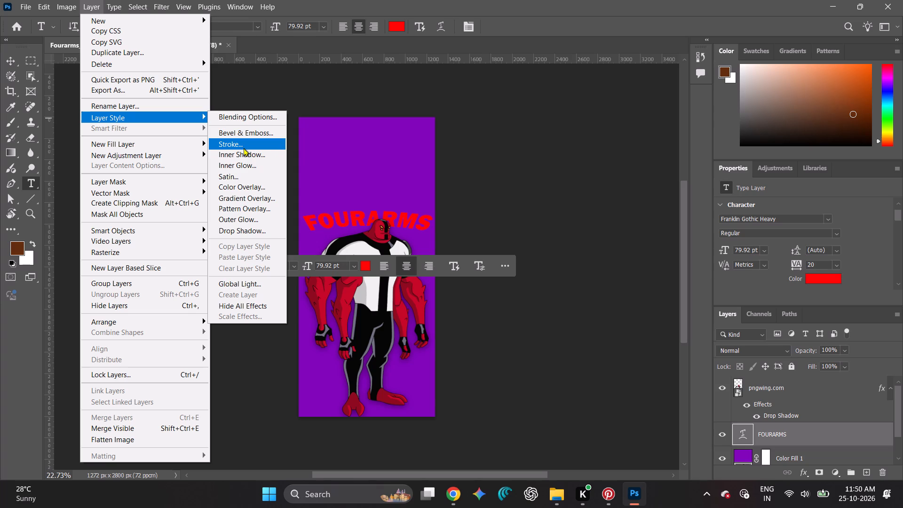
{"action": "left_click", "coordinate": [244, 148]}
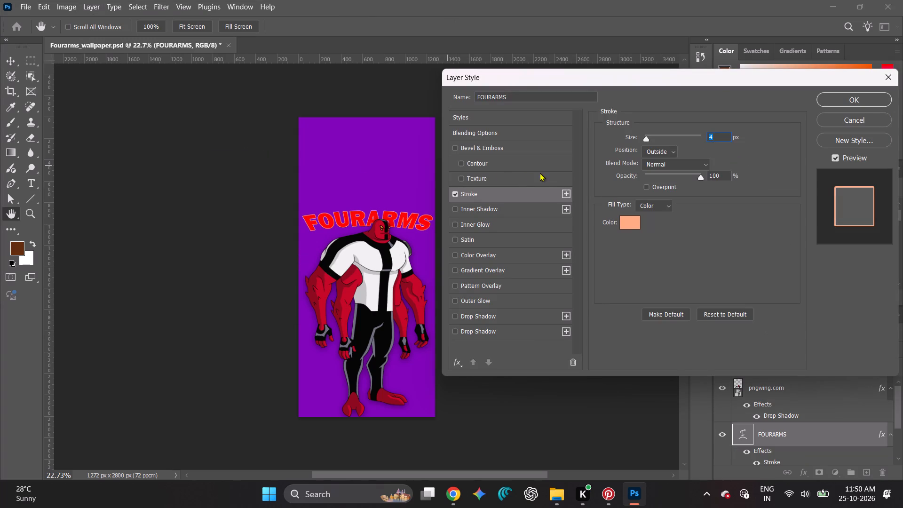
{"action": "left_click", "coordinate": [630, 222]}
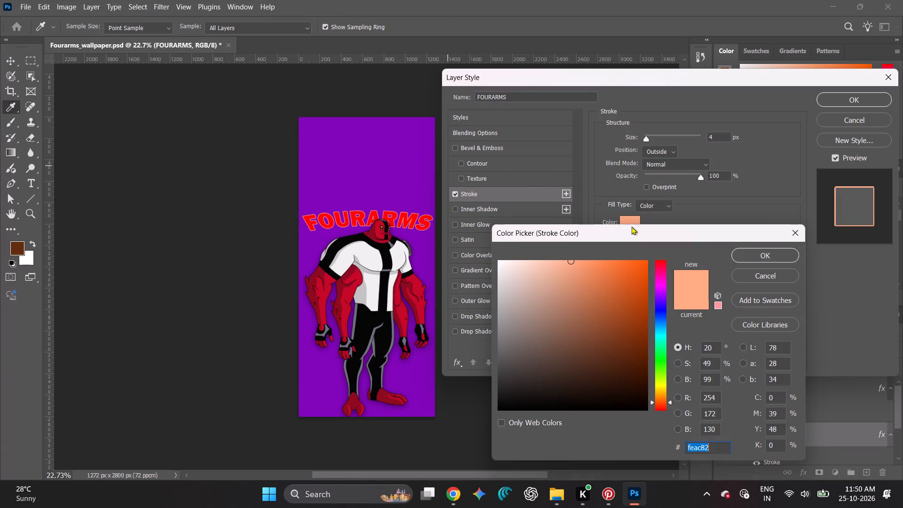
{"action": "left_click_drag", "start_coordinate": [571, 259], "coordinate": [547, 364]}
{"action": "left_click_drag", "start_coordinate": [547, 364], "coordinate": [514, 406]}
{"action": "left_click_drag", "start_coordinate": [713, 449], "coordinate": [680, 452]}
{"action": "type", "text": "00"}
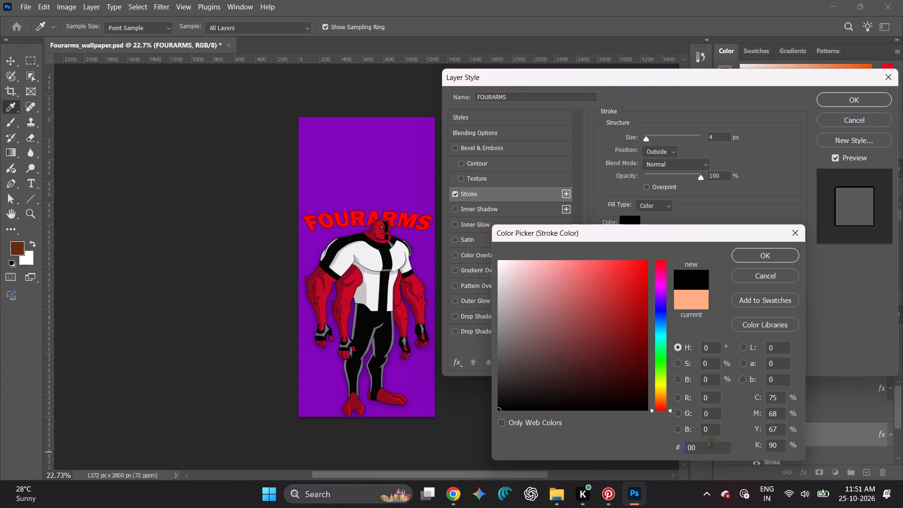
{"action": "left_click", "coordinate": [770, 255]}
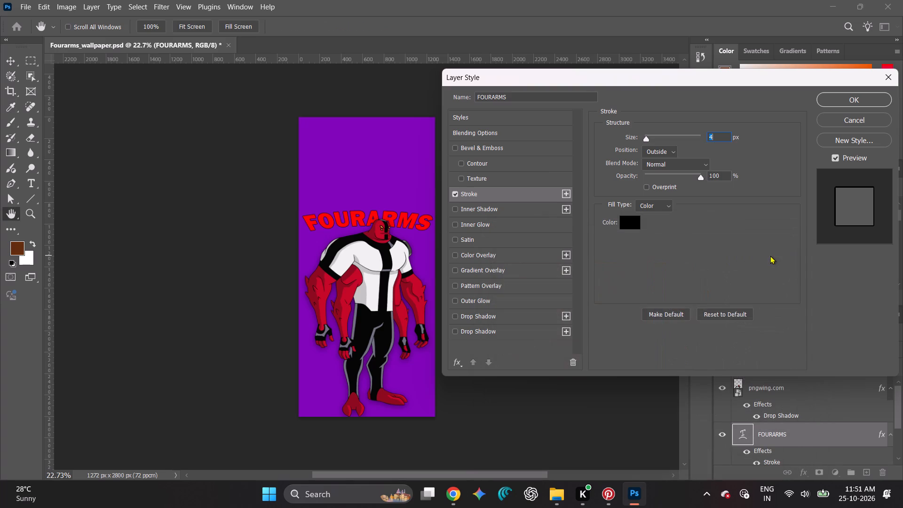
Set the title's black stroke to 20 px size and 93% opacity, and apply the layer style.
{"action": "left_click_drag", "start_coordinate": [644, 138], "coordinate": [656, 138]}
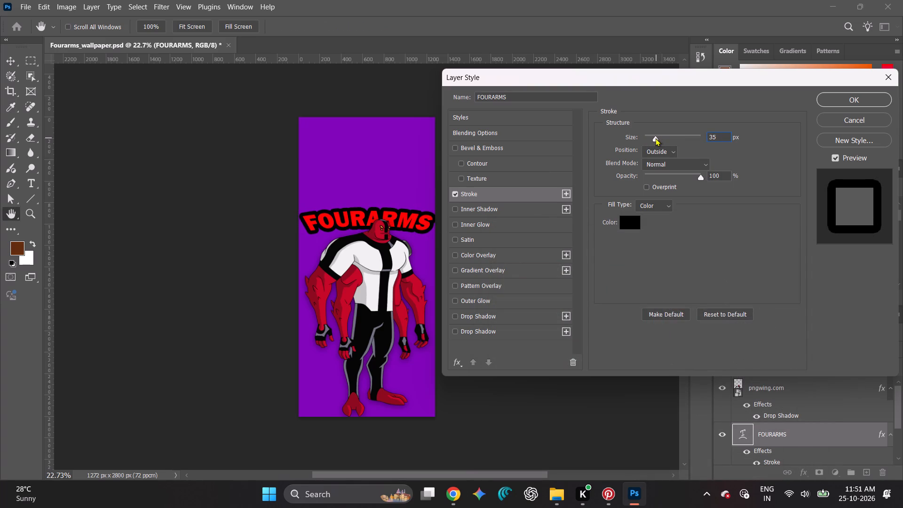
{"action": "left_click_drag", "start_coordinate": [656, 138], "coordinate": [654, 137]}
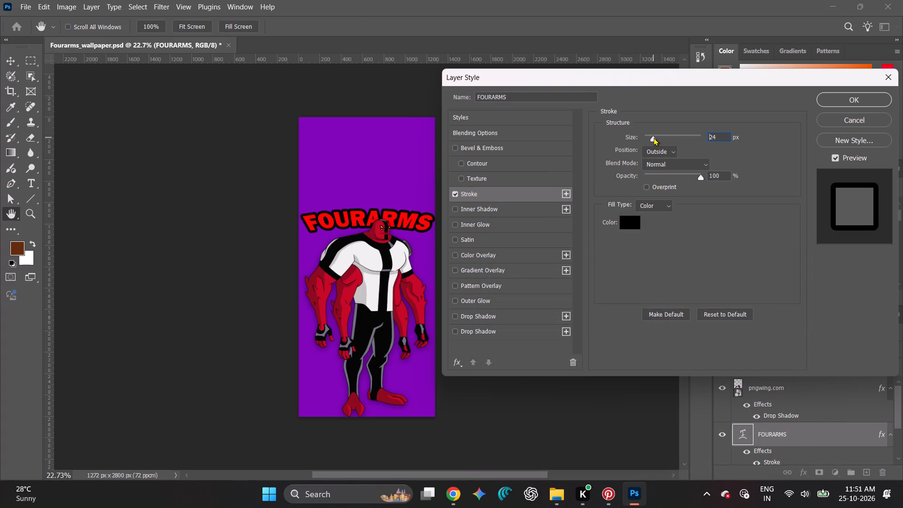
{"action": "left_click_drag", "start_coordinate": [654, 137], "coordinate": [654, 137]}
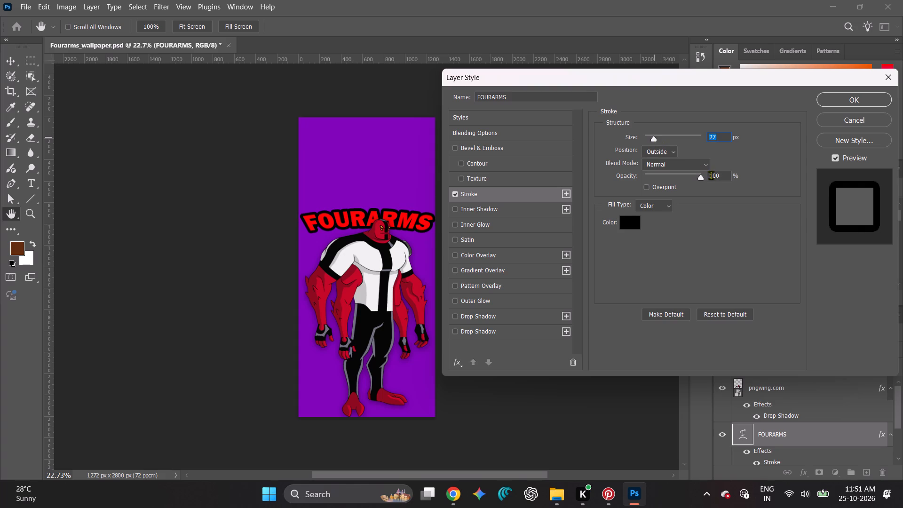
{"action": "left_click_drag", "start_coordinate": [700, 179], "coordinate": [664, 178]}
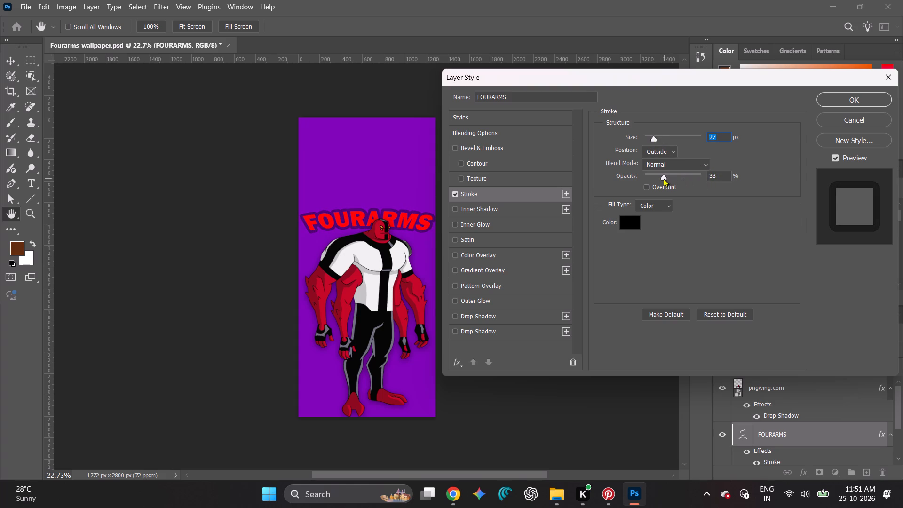
{"action": "left_click_drag", "start_coordinate": [664, 178], "coordinate": [729, 180]}
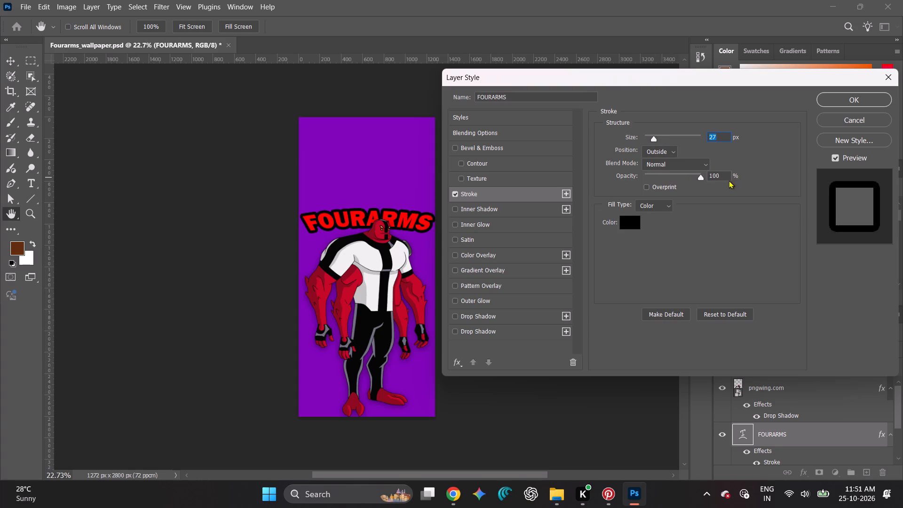
{"action": "left_click_drag", "start_coordinate": [729, 180], "coordinate": [697, 186]}
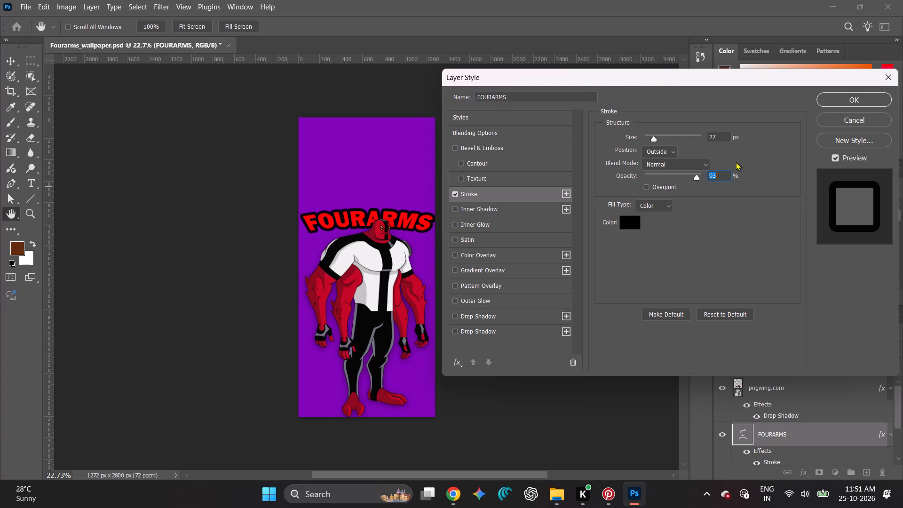
{"action": "left_click", "coordinate": [666, 166]}
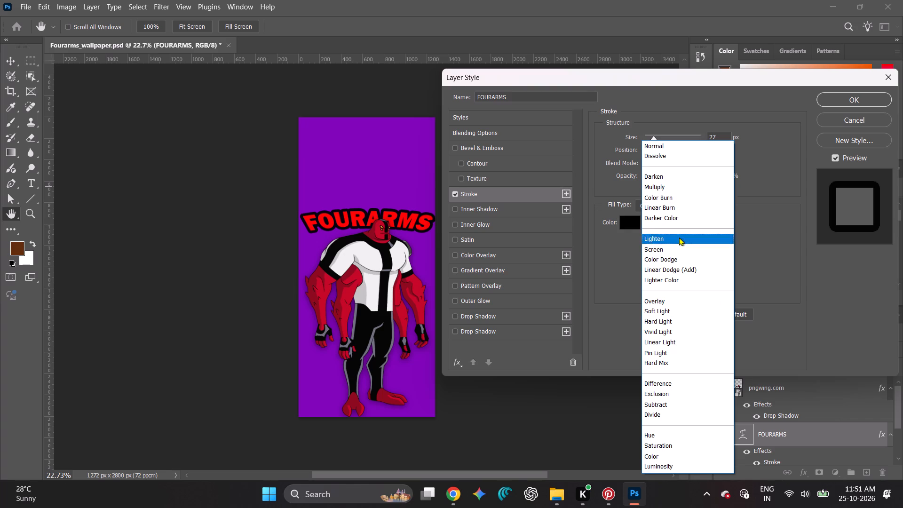
{"action": "left_click", "coordinate": [772, 126]}
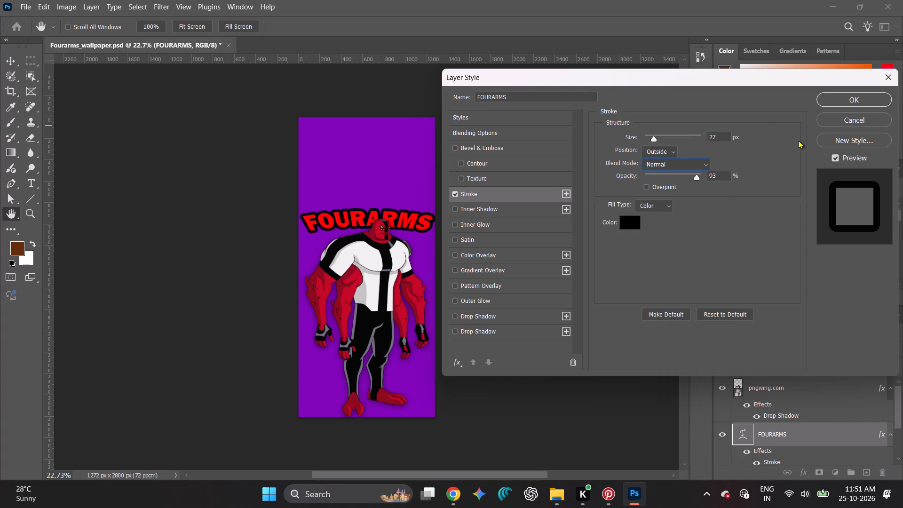
{"action": "left_click", "coordinate": [864, 194]}
{"action": "left_click", "coordinate": [650, 134]}
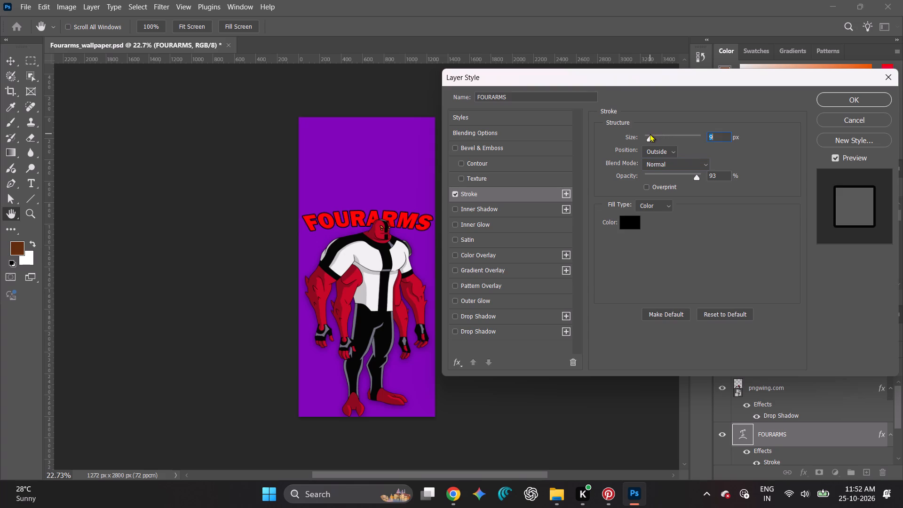
{"action": "left_click", "coordinate": [653, 134]}
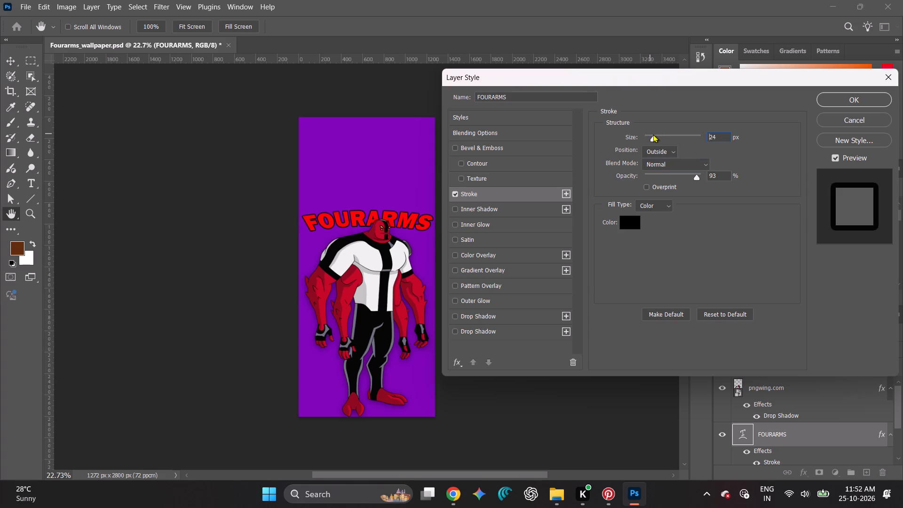
{"action": "left_click", "coordinate": [716, 135]}
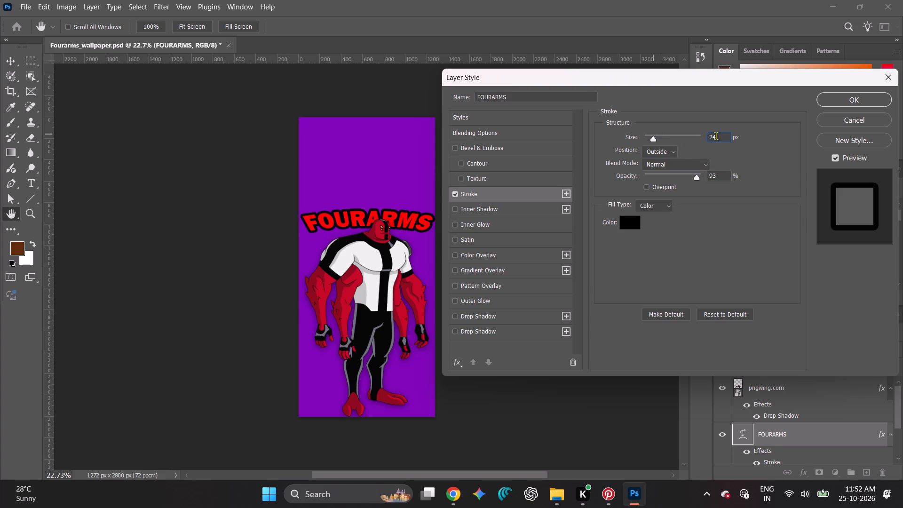
{"action": "key", "text": "BackSpace"}
{"action": "key", "text": "0"}
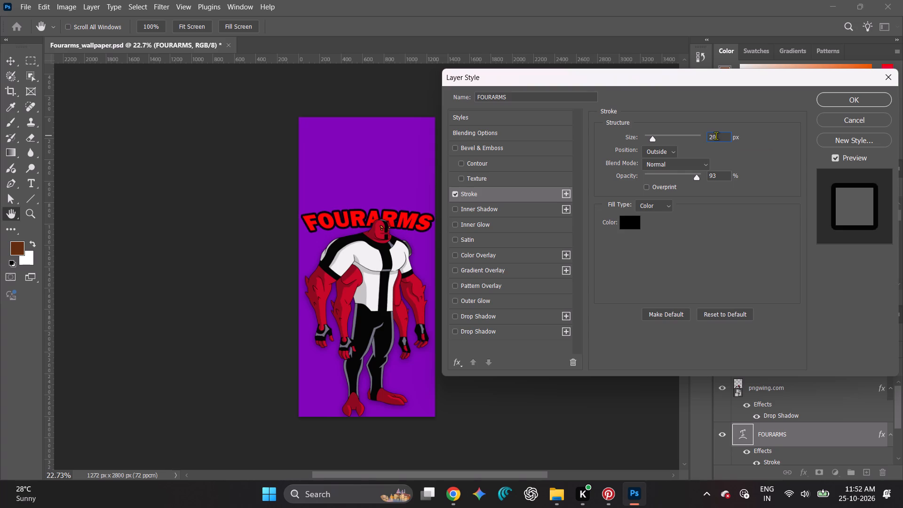
{"action": "left_click", "coordinate": [854, 100]}
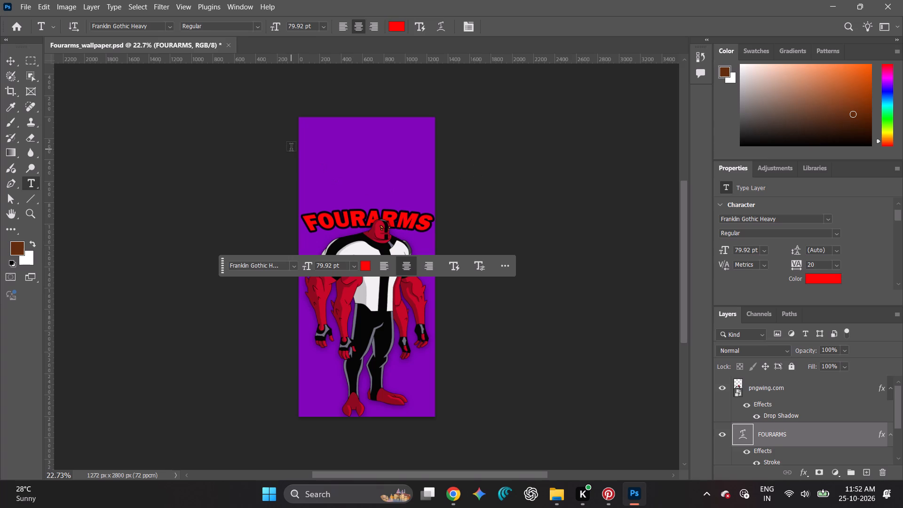
Move the FOURARMS title up about 16 px and left about 5 px, aligned with the canvas's vertical center line.
{"action": "key", "text": "h"}
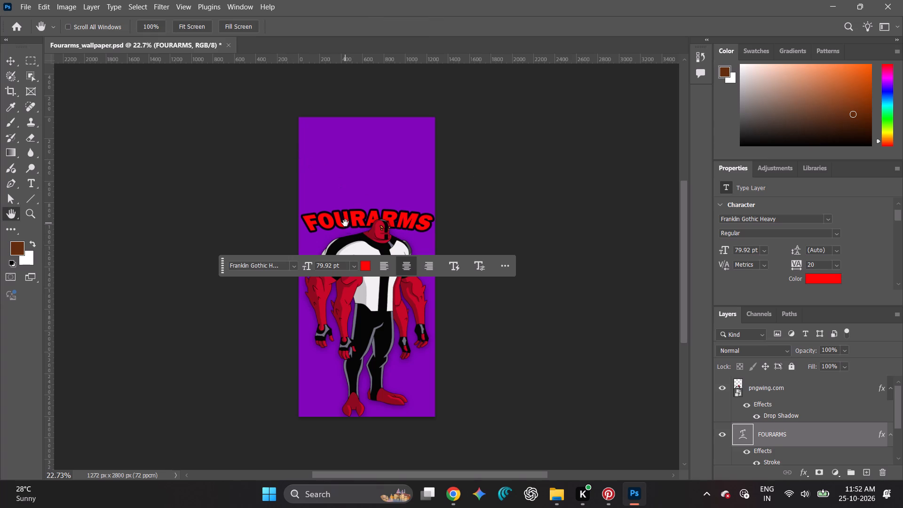
{"action": "key", "text": "v"}
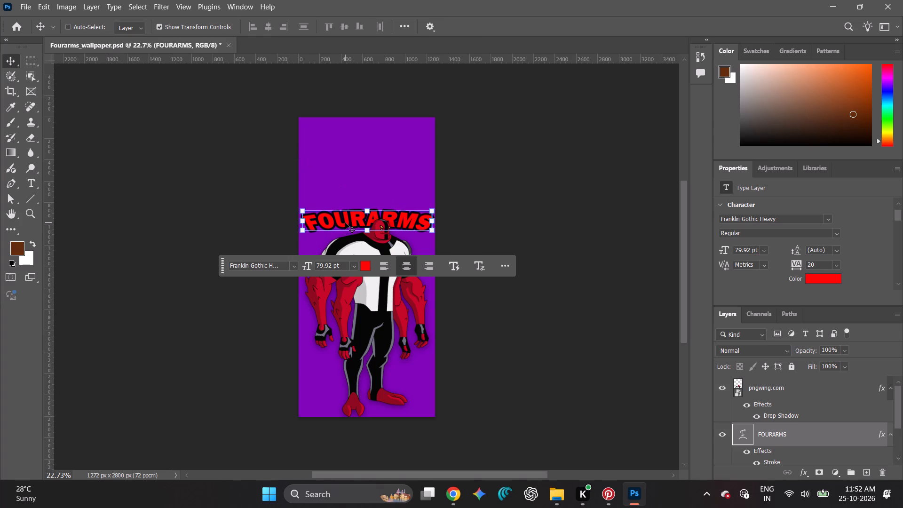
{"action": "left_click_drag", "start_coordinate": [346, 216], "coordinate": [344, 214]}
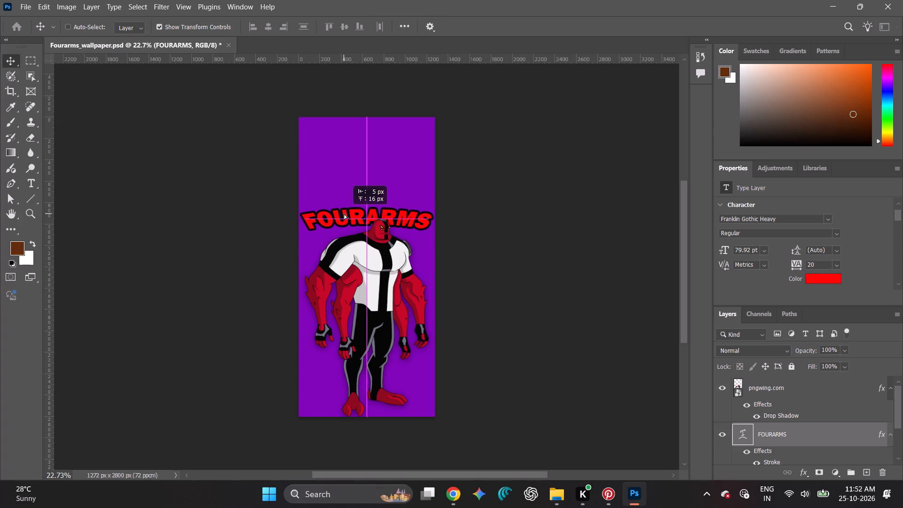
{"action": "left_click_drag", "start_coordinate": [344, 214], "coordinate": [344, 210]}
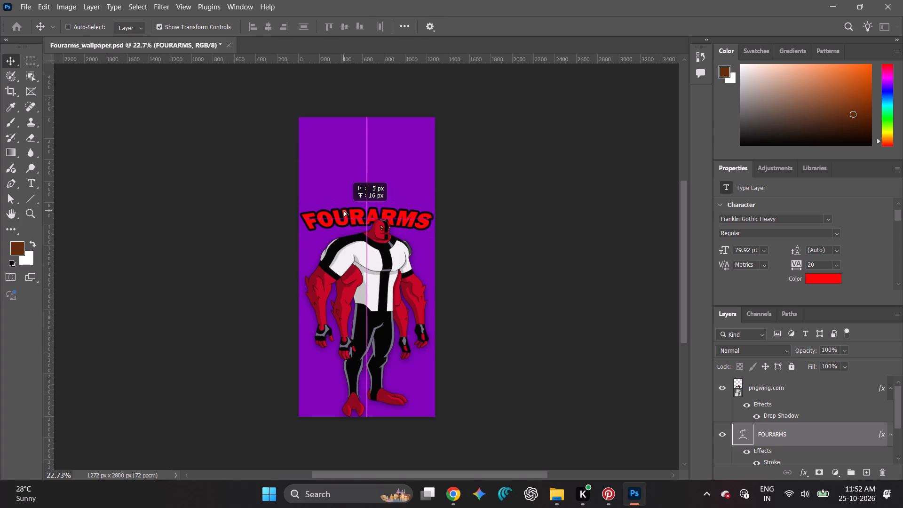
{"action": "left_click_drag", "start_coordinate": [344, 210], "coordinate": [344, 211]}
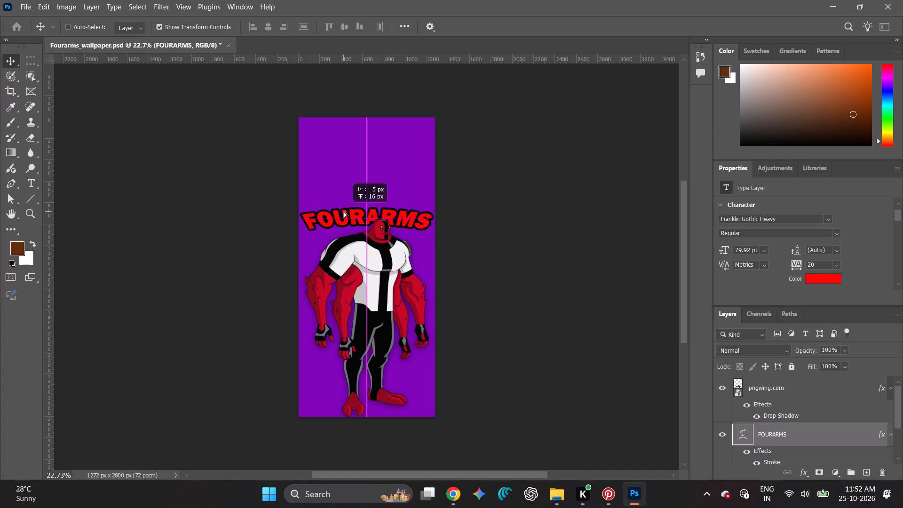
{"action": "left_click_drag", "start_coordinate": [344, 211], "coordinate": [344, 211]}
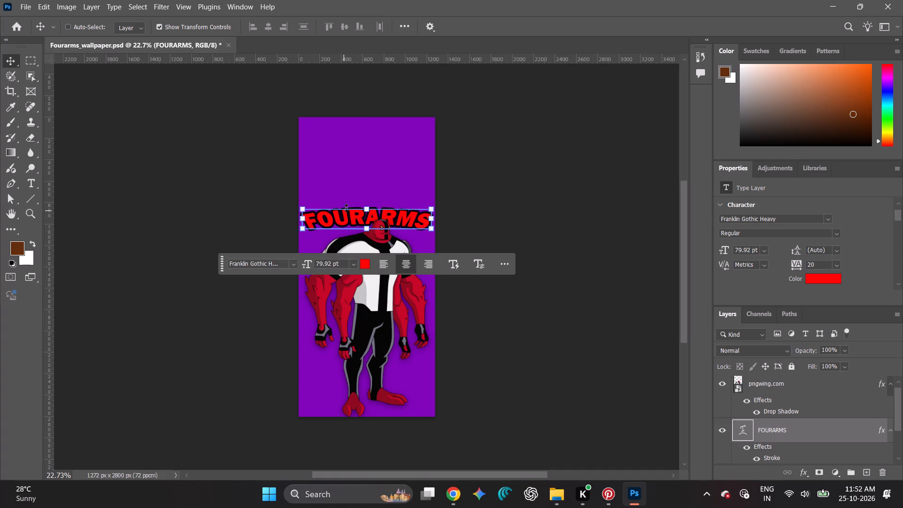
Scale the FOURARMS title proportionally to about 101.45% and commit the transform.
{"action": "left_click", "coordinate": [368, 208]}
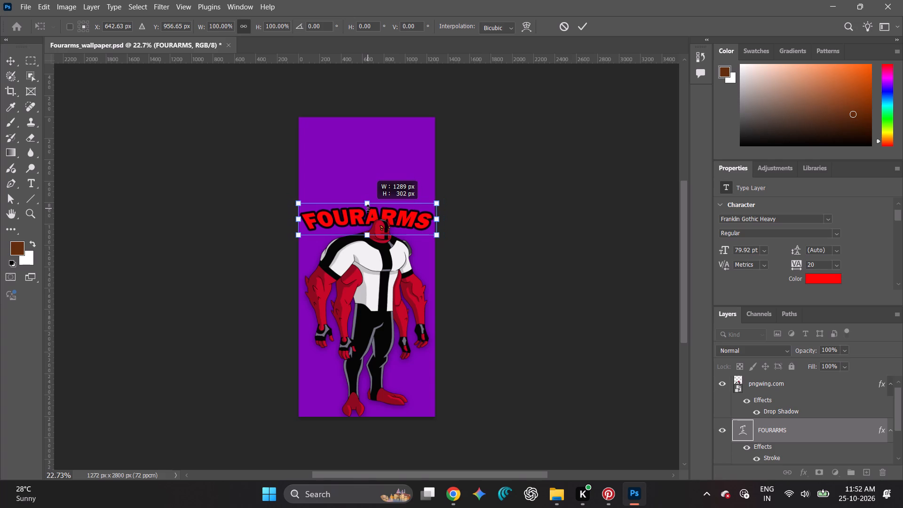
{"action": "left_click", "coordinate": [573, 139]}
{"action": "left_click", "coordinate": [573, 139]}
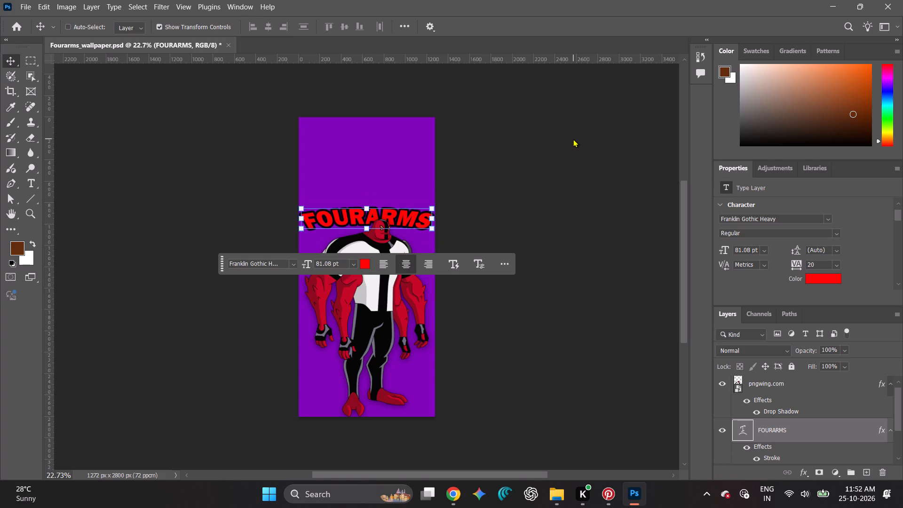
{"action": "left_click", "coordinate": [634, 451]}
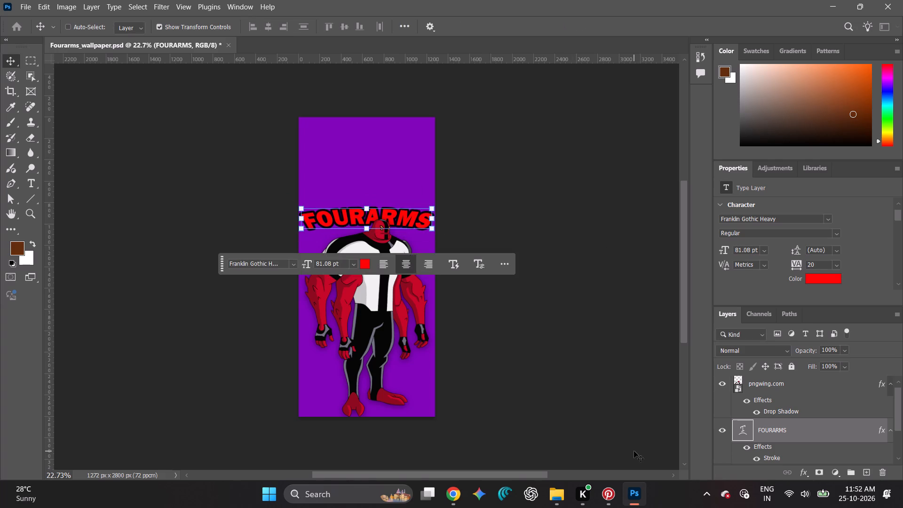
{"action": "left_click", "coordinate": [634, 451]}
{"action": "left_click", "coordinate": [634, 451]}
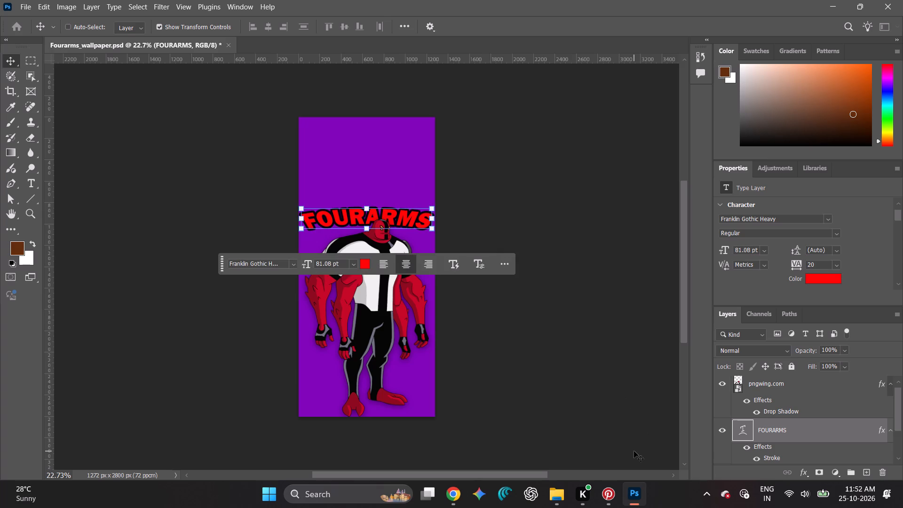
Switch to the Hand tool and move the floating contextual task bar below the artwork, clear of the figure.
{"action": "key", "text": "h"}
{"action": "left_click", "coordinate": [634, 451]}
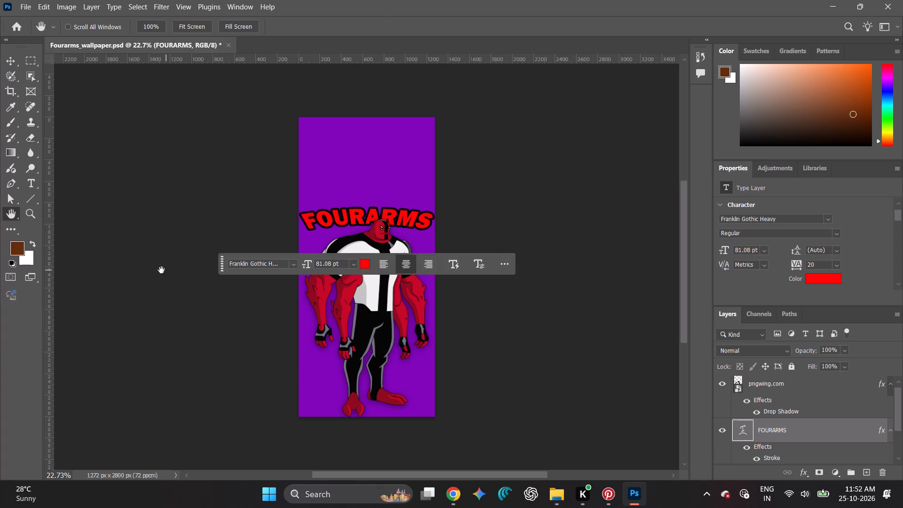
{"action": "left_click_drag", "start_coordinate": [220, 263], "coordinate": [237, 394]}
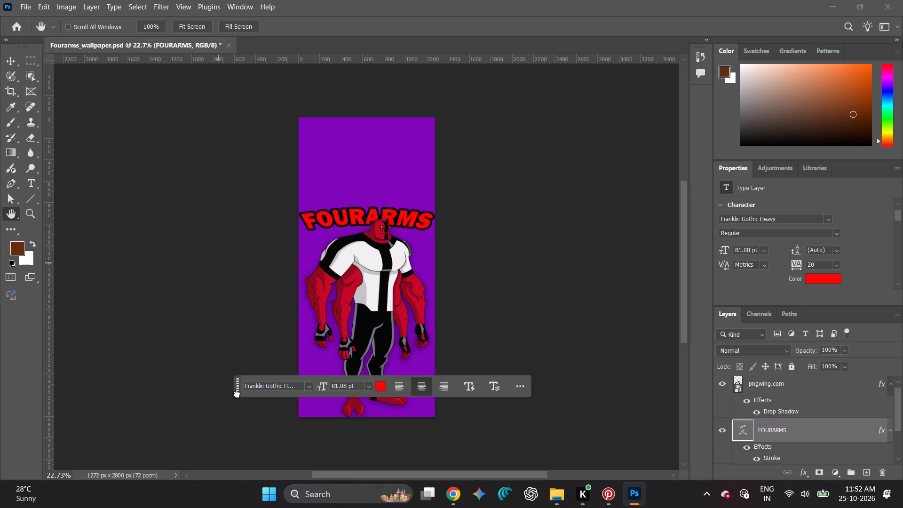
{"action": "left_click_drag", "start_coordinate": [237, 394], "coordinate": [238, 451]}
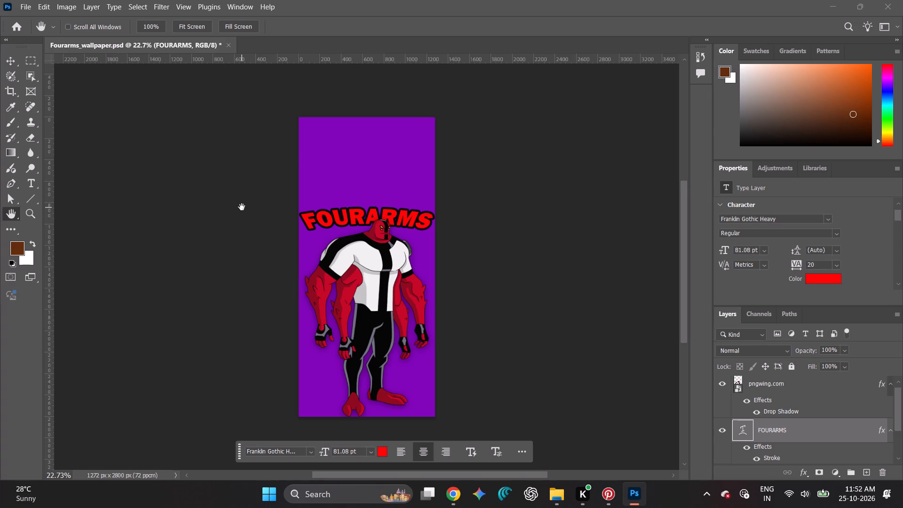
Quick export the wallpaper as Fourarms_wallpaper.png into the Photoshop Exports folder in Documents.
{"action": "right_click", "coordinate": [412, 191]}
{"action": "left_click", "coordinate": [25, 2]}
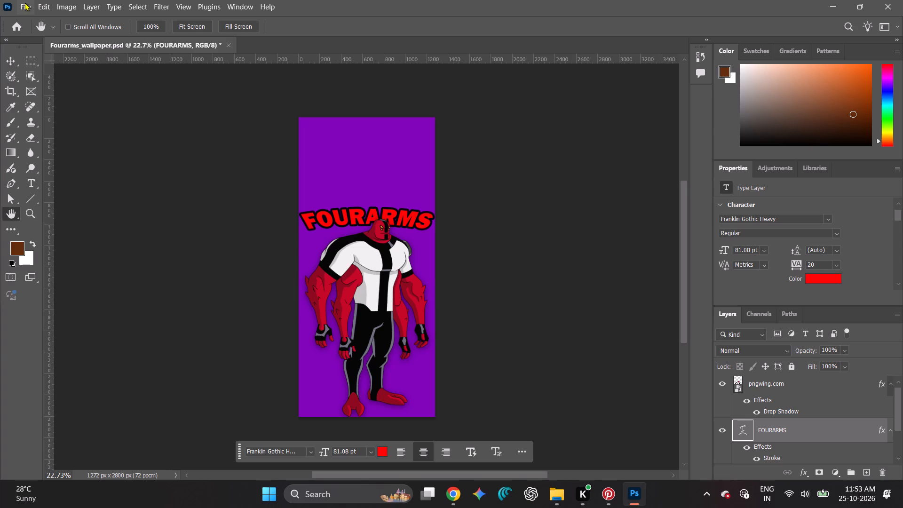
{"action": "right_click", "coordinate": [25, 2]}
{"action": "left_click", "coordinate": [25, 2]}
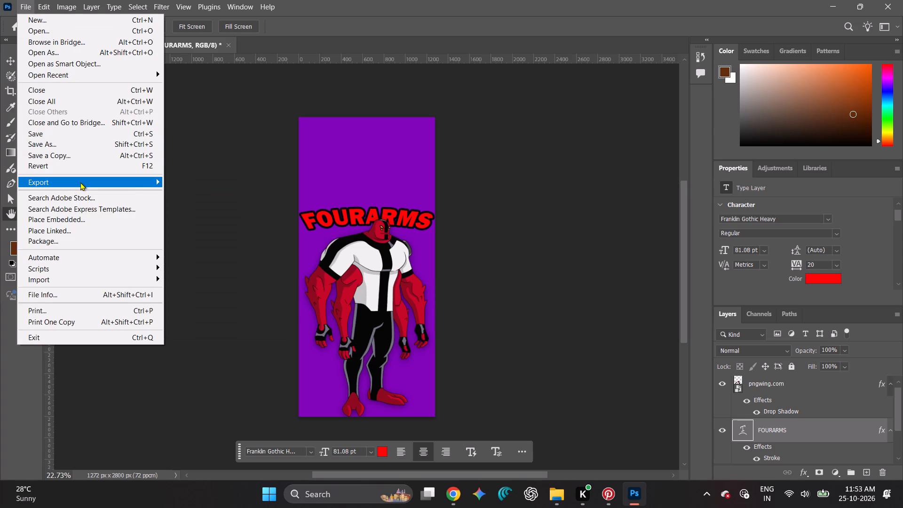
{"action": "left_click", "coordinate": [189, 179]}
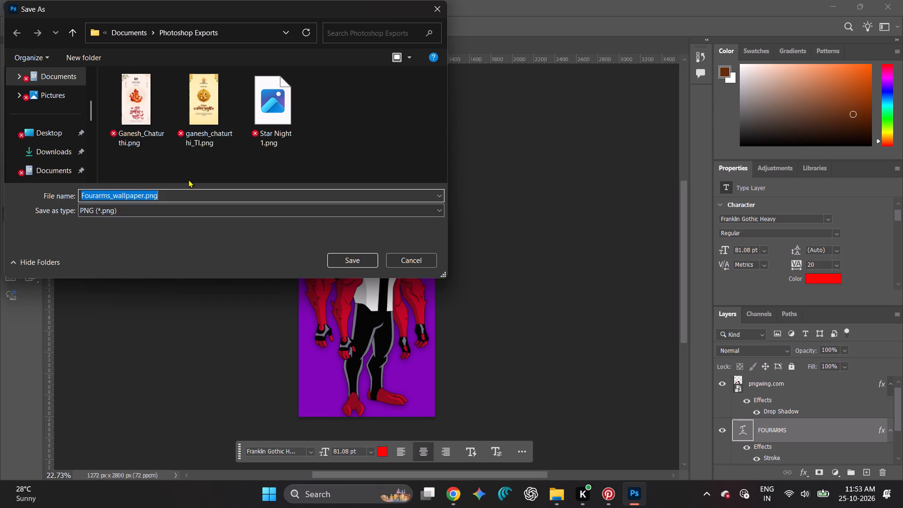
{"action": "left_click", "coordinate": [353, 264]}
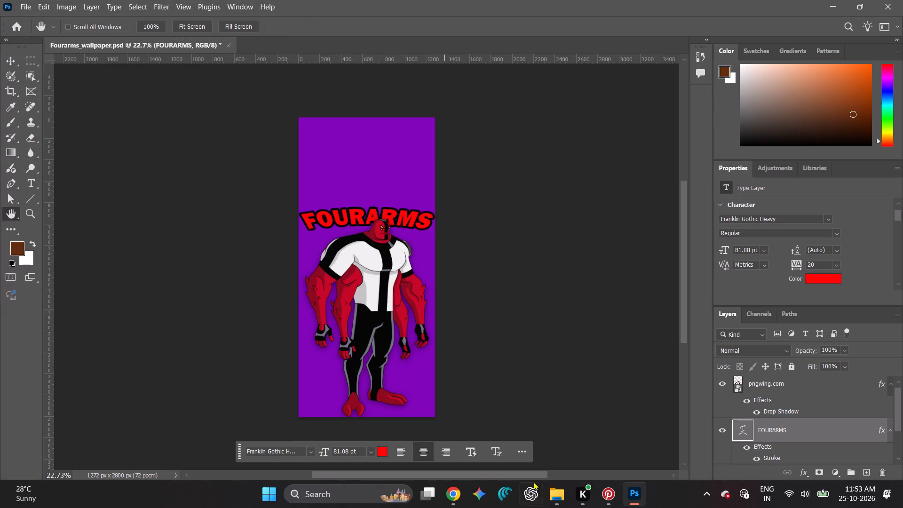
Switch to File Explorer and open the Photoshop Exports folder in Documents.
{"action": "left_click", "coordinate": [553, 491]}
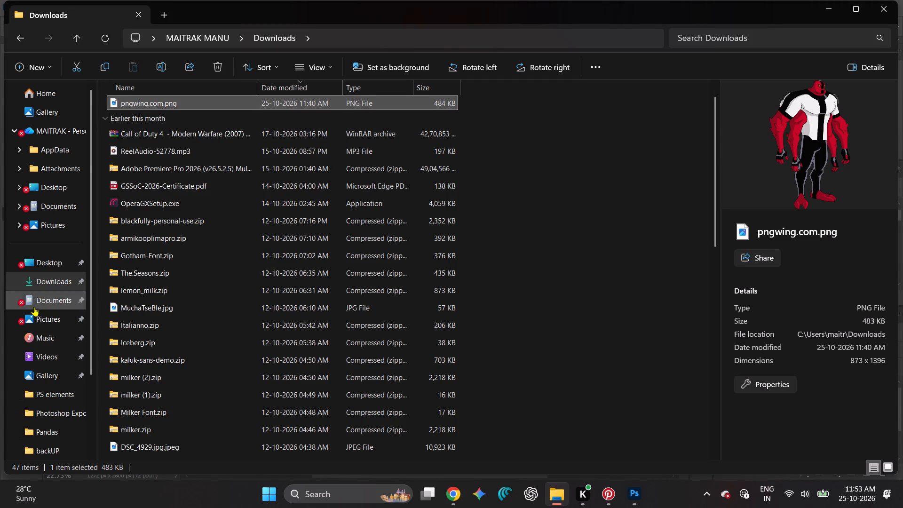
{"action": "left_click", "coordinate": [56, 299]}
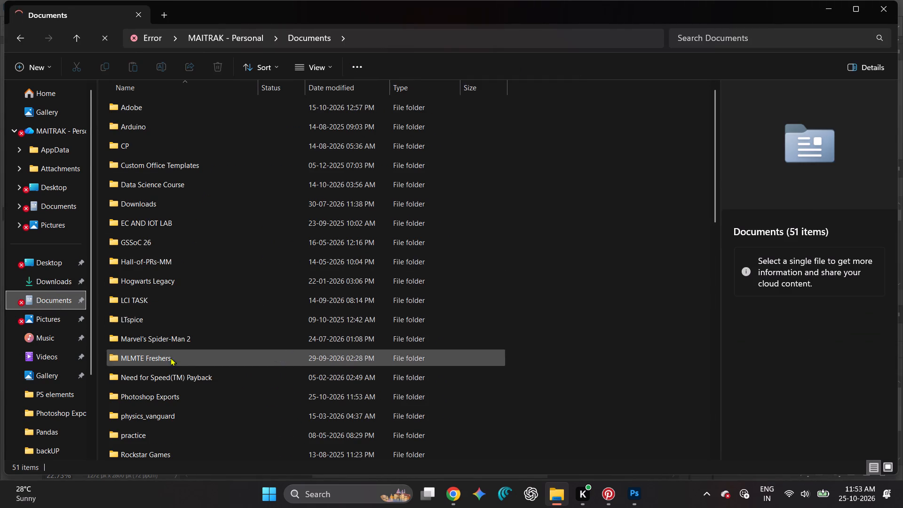
{"action": "double_click", "coordinate": [170, 390]}
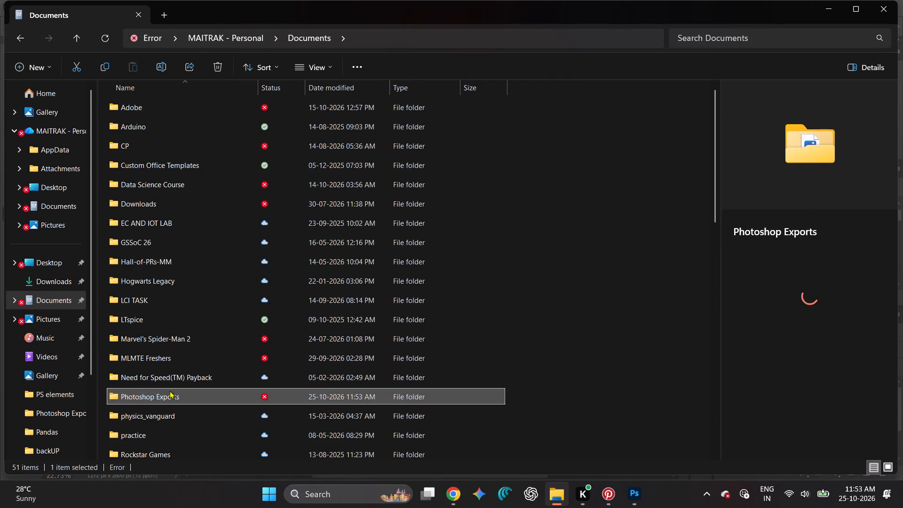
{"action": "left_click", "coordinate": [170, 390]}
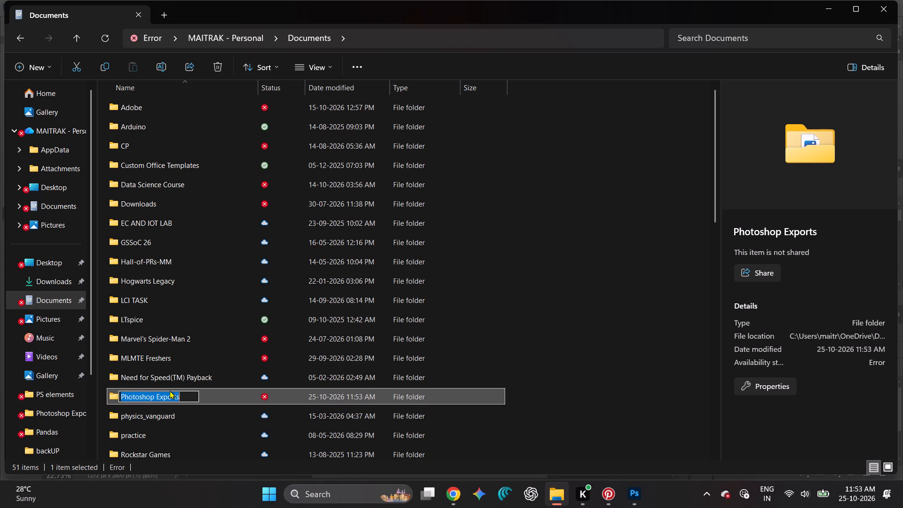
{"action": "left_click", "coordinate": [170, 390]}
{"action": "double_click", "coordinate": [193, 405]}
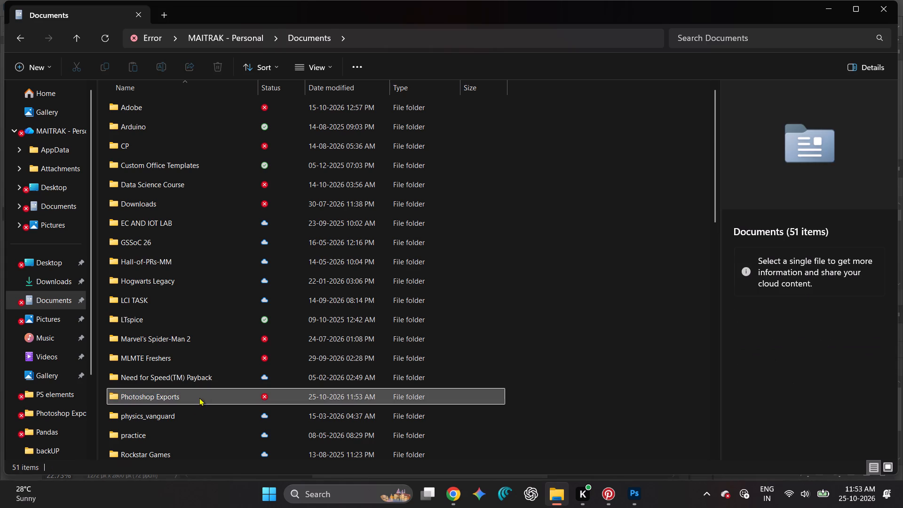
{"action": "double_click", "coordinate": [205, 392]}
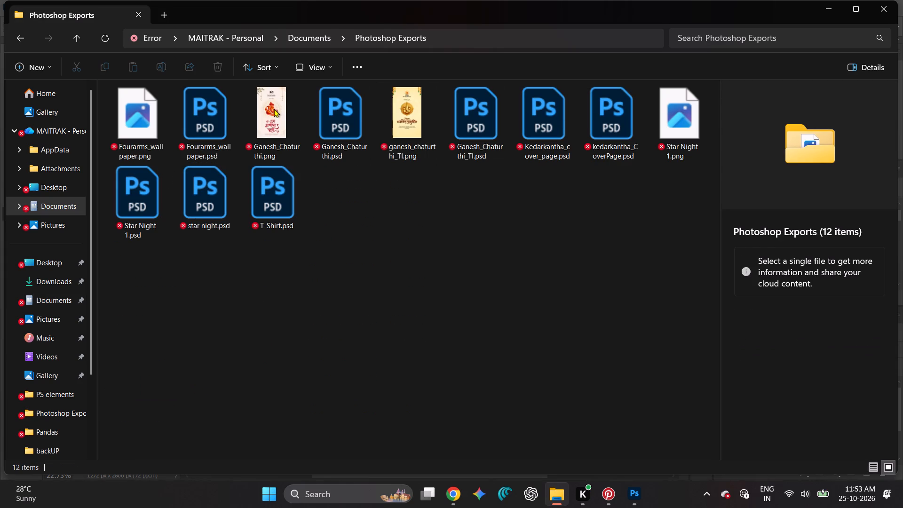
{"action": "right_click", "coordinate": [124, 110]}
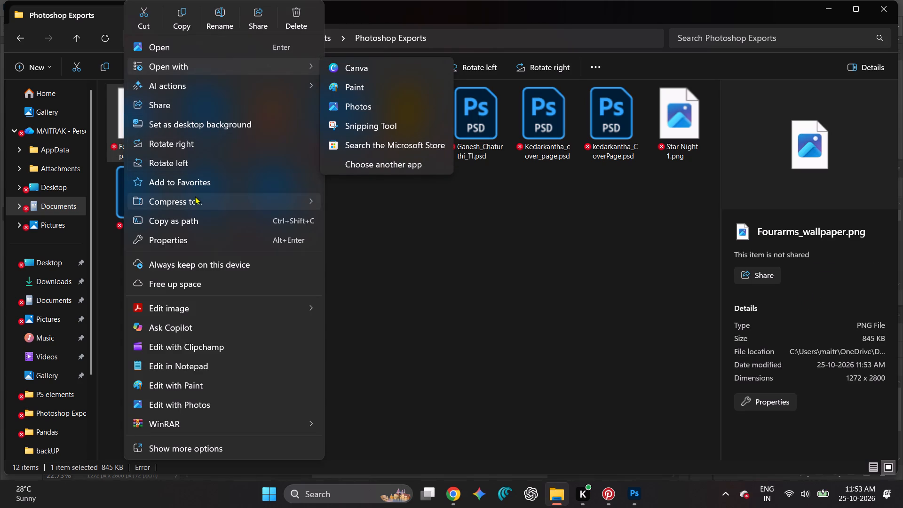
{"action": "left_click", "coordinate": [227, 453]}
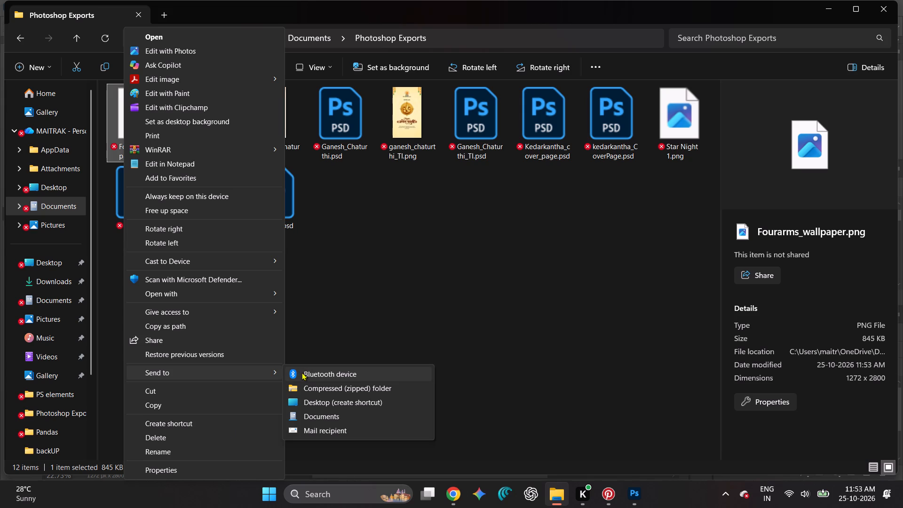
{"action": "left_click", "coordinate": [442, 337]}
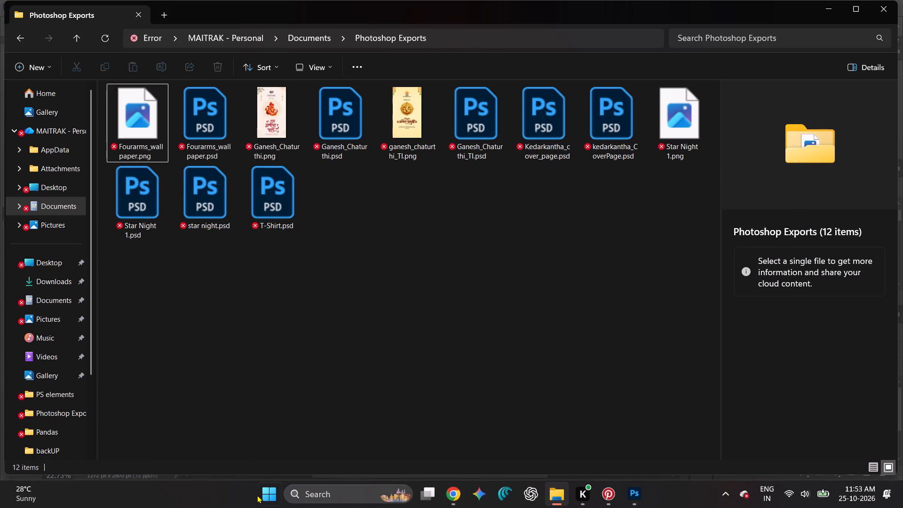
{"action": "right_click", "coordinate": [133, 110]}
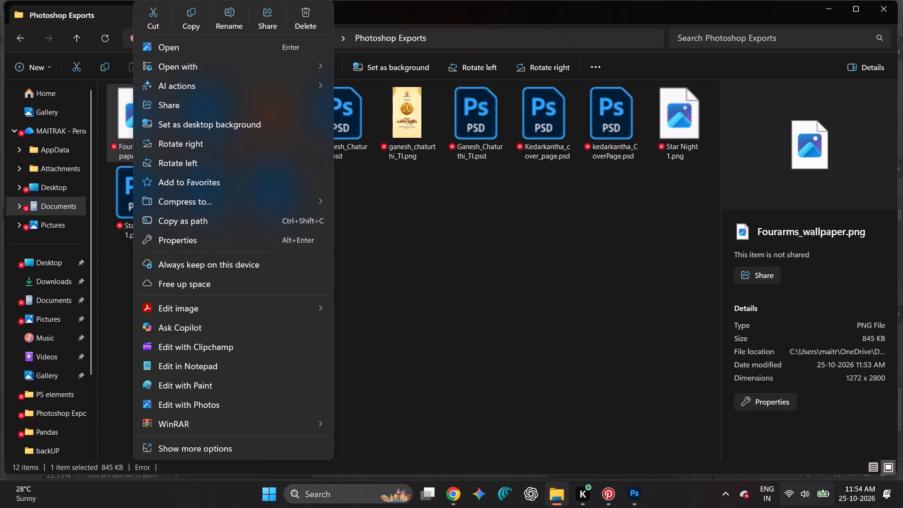
View the list of Bluetooth devices in the system's quick settings and close it.
{"action": "left_click", "coordinate": [832, 507]}
{"action": "left_click", "coordinate": [805, 504]}
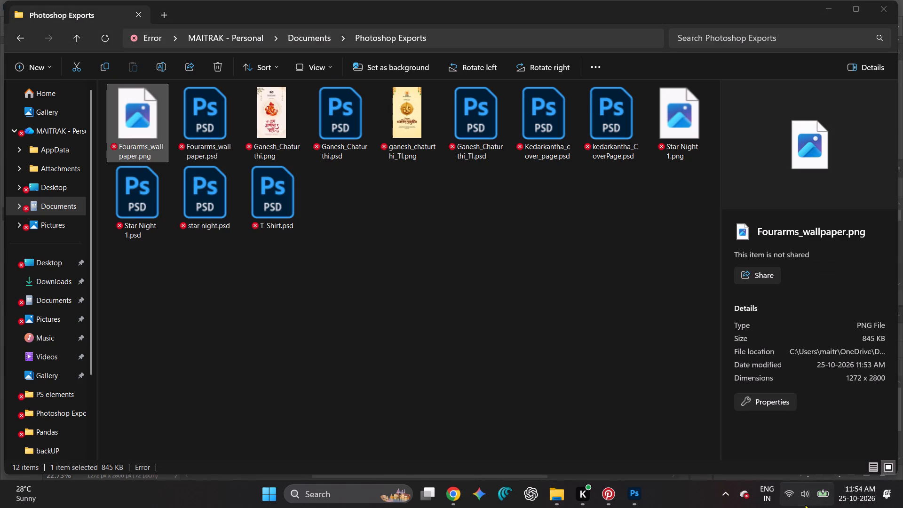
{"action": "left_click", "coordinate": [799, 270]}
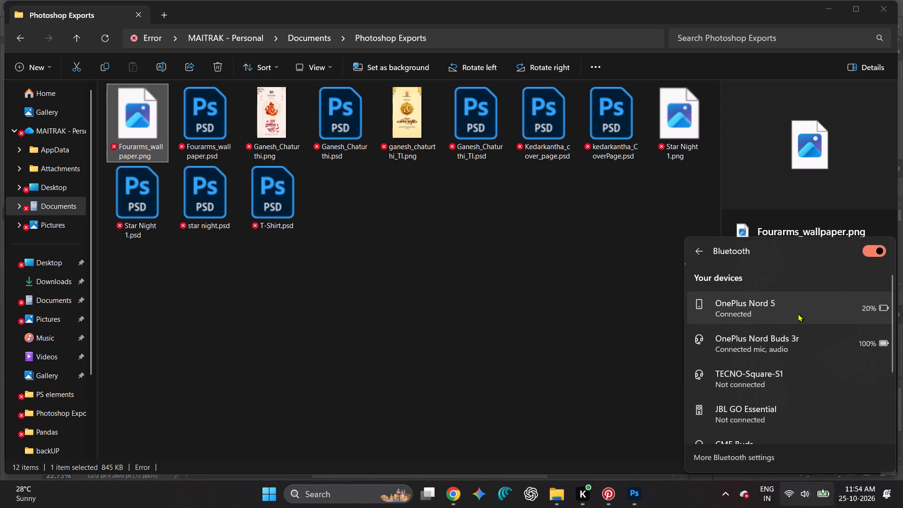
{"action": "left_click", "coordinate": [558, 327]}
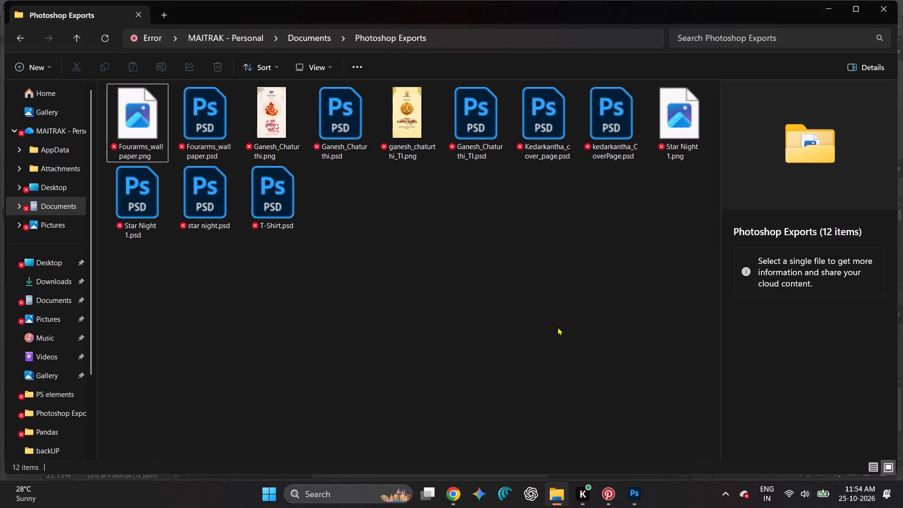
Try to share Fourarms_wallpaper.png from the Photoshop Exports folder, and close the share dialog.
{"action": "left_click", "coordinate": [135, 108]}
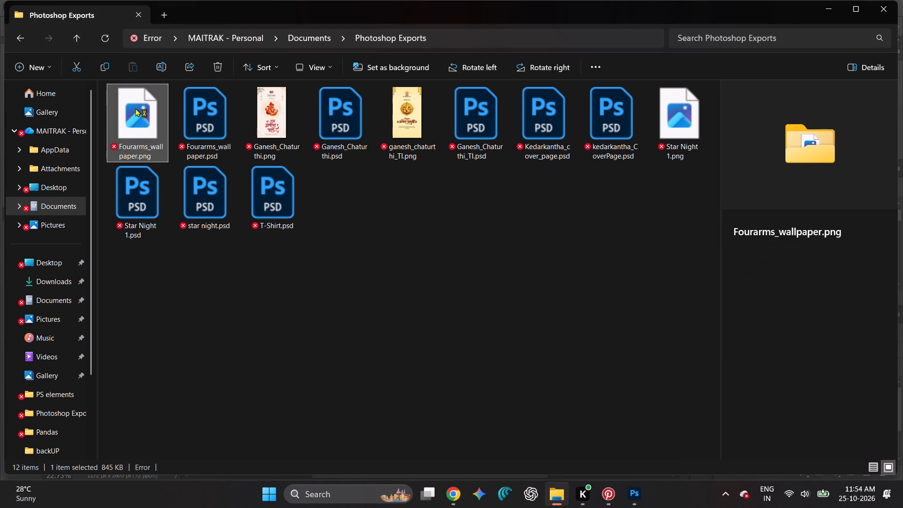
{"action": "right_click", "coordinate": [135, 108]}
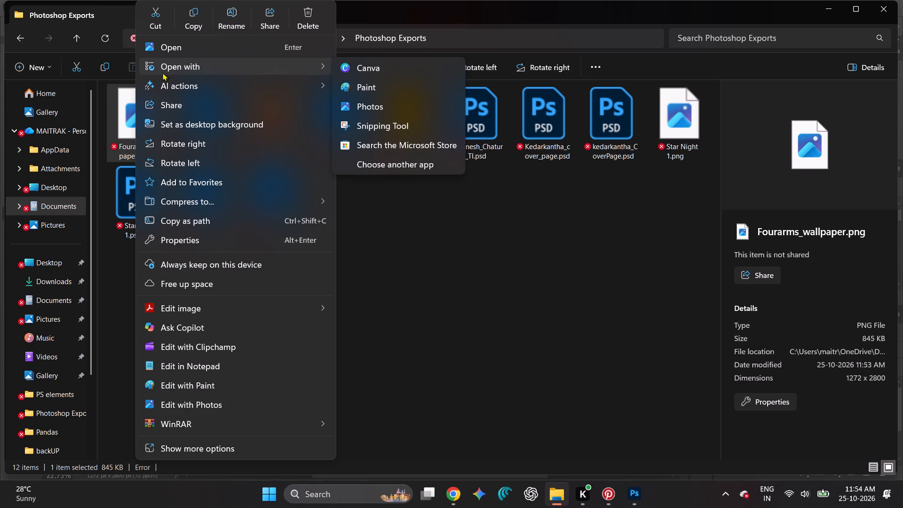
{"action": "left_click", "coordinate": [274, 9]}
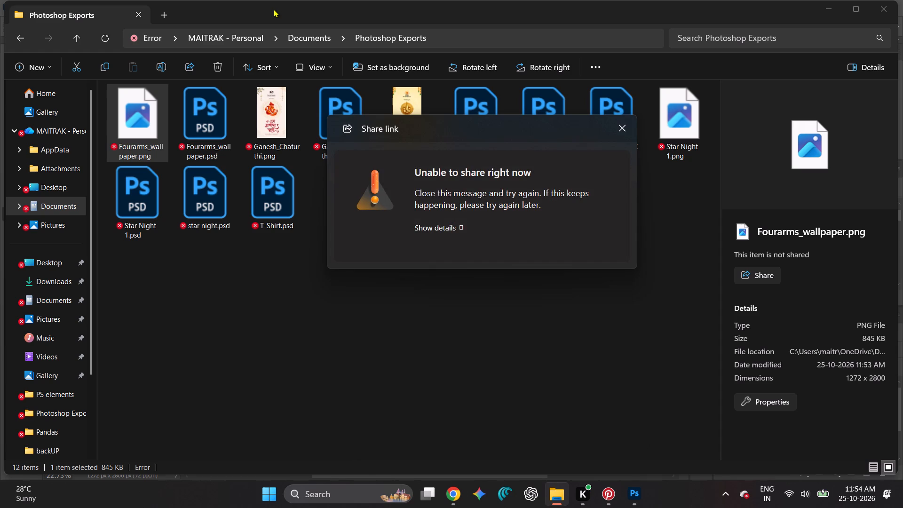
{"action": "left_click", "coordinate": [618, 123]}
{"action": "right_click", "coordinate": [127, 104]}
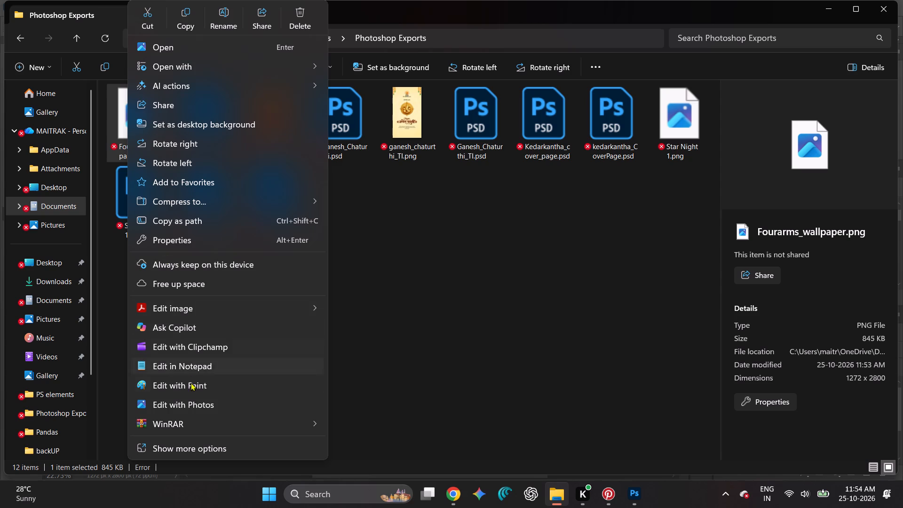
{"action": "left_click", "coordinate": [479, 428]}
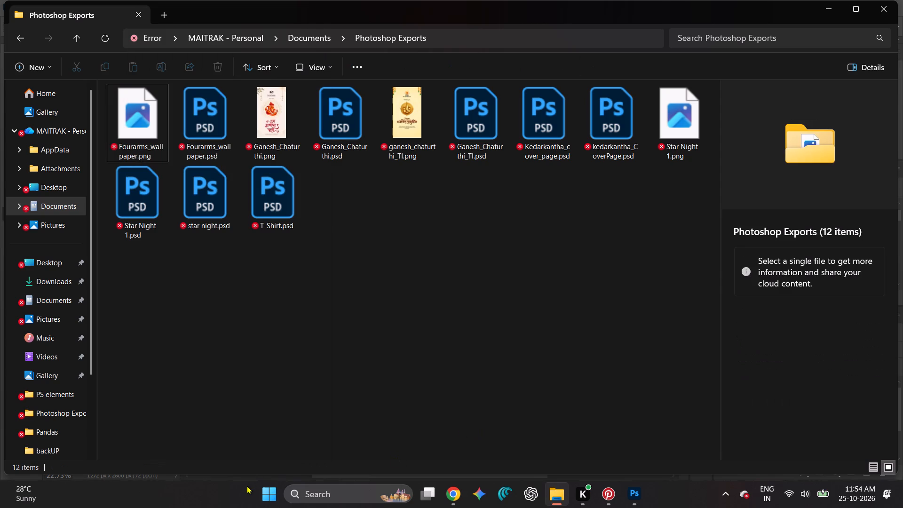